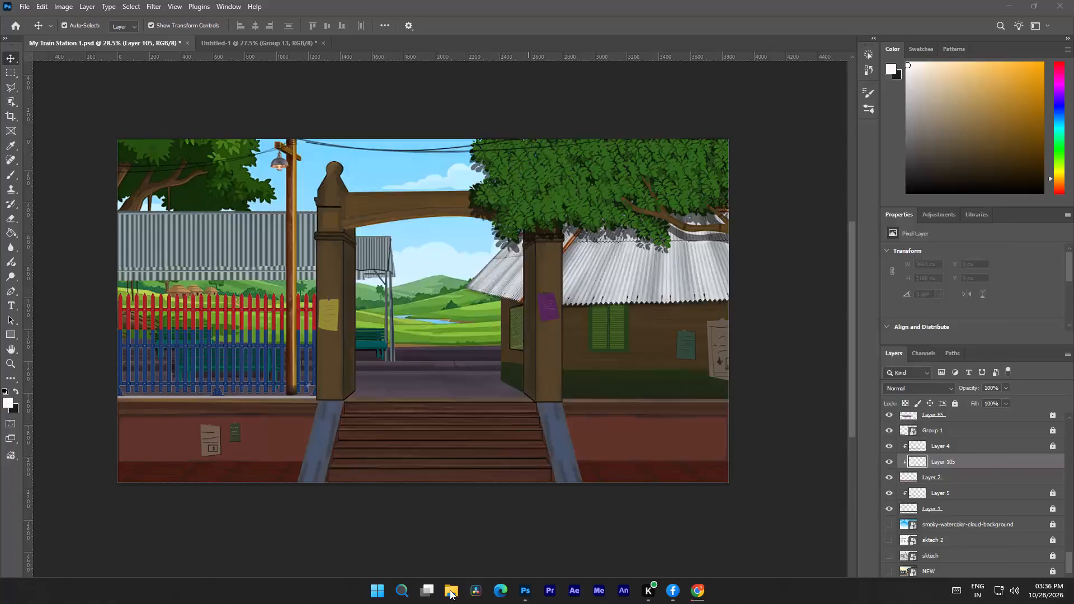
Place Texturelabs_Brick_166XL.jpg from Downloads into My Train Station 1.psd and shift it left to about X 1543 px, over the wall left of the stairs.
{"action": "left_click", "coordinate": [285, 349]}
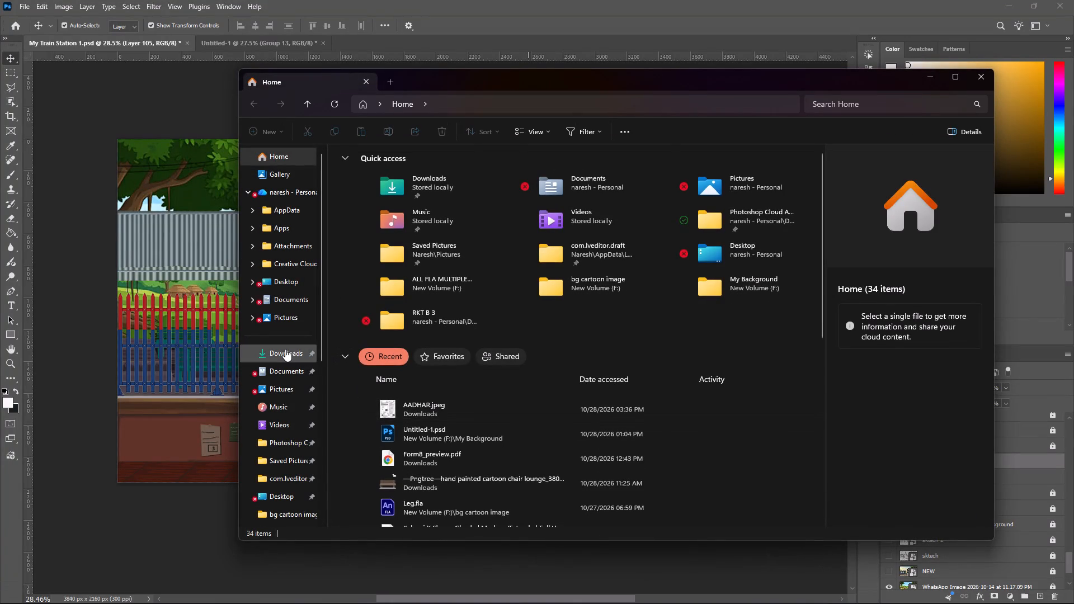
{"action": "scroll", "coordinate": [581, 292], "scroll_direction": "up", "scroll_amount": 4}
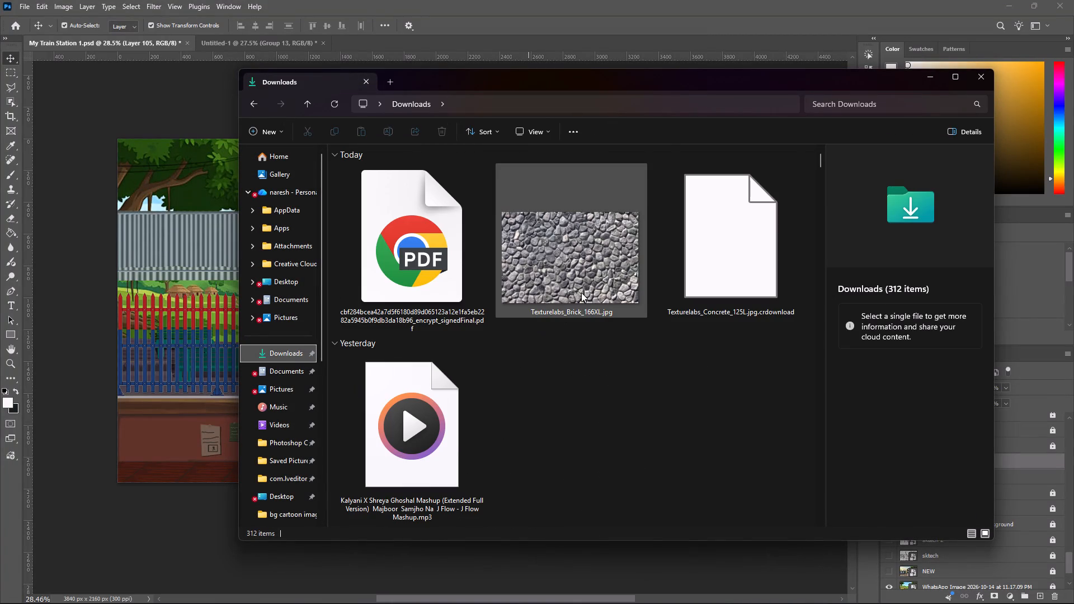
{"action": "left_click", "coordinate": [585, 291]}
{"action": "left_click_drag", "start_coordinate": [577, 278], "coordinate": [116, 476]}
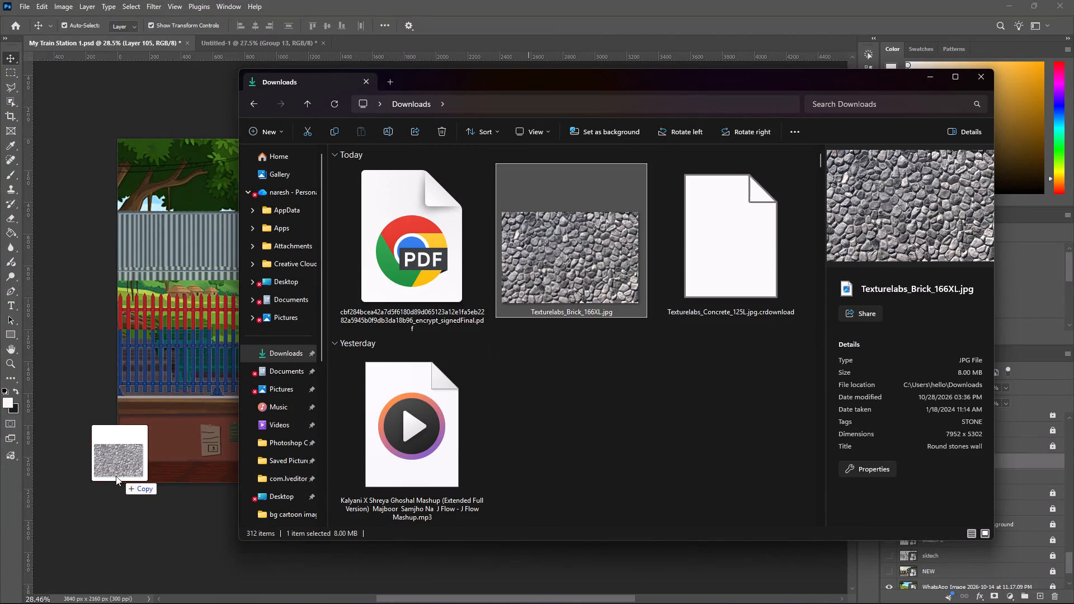
{"action": "left_click_drag", "start_coordinate": [116, 476], "coordinate": [129, 448]}
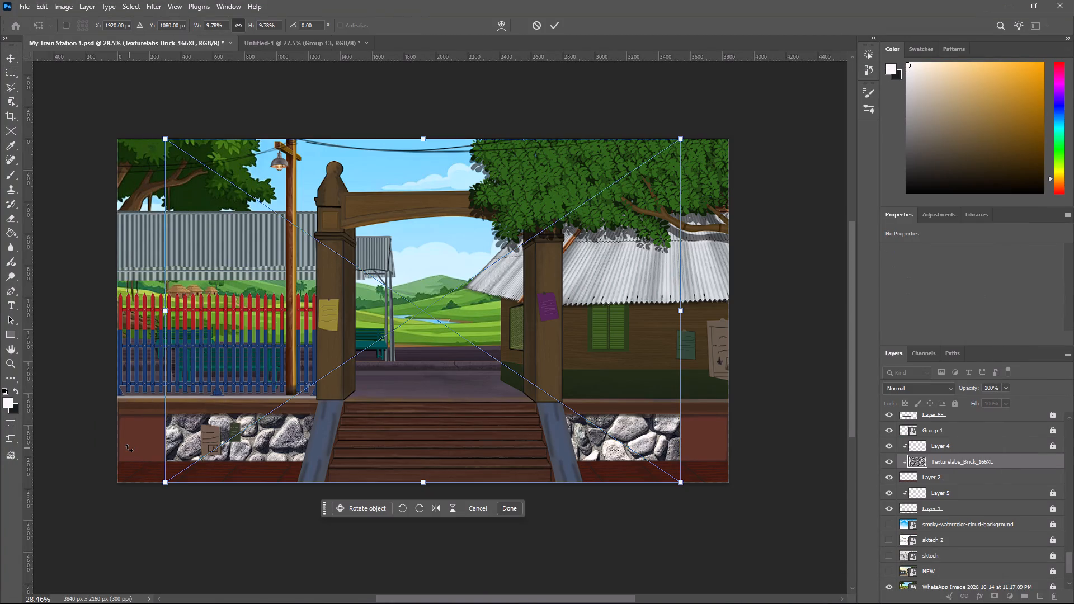
{"action": "left_click_drag", "start_coordinate": [274, 444], "coordinate": [247, 442]}
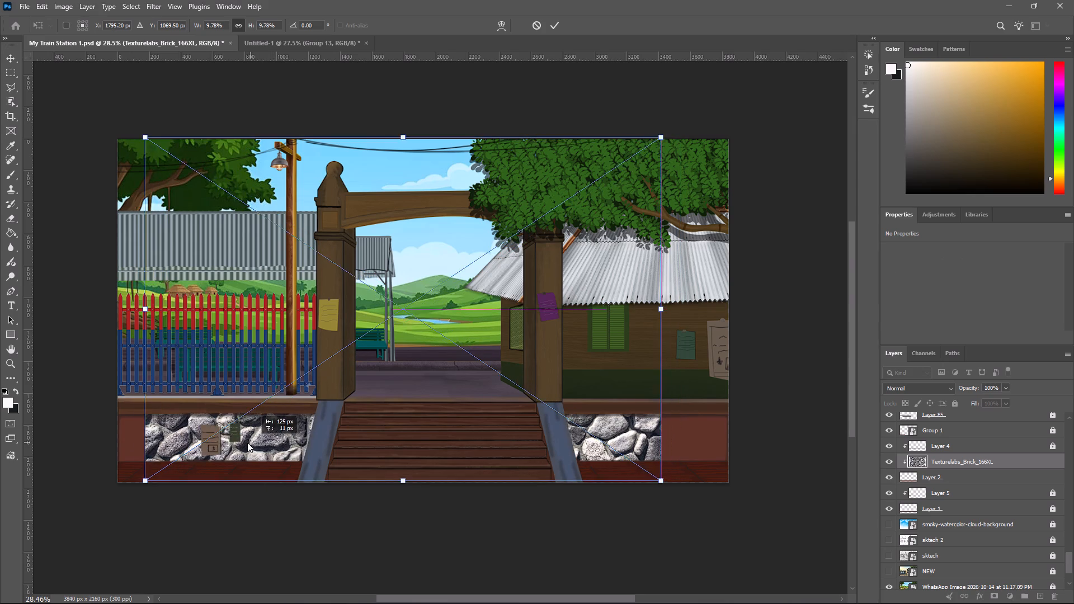
{"action": "left_click_drag", "start_coordinate": [247, 442], "coordinate": [214, 442]}
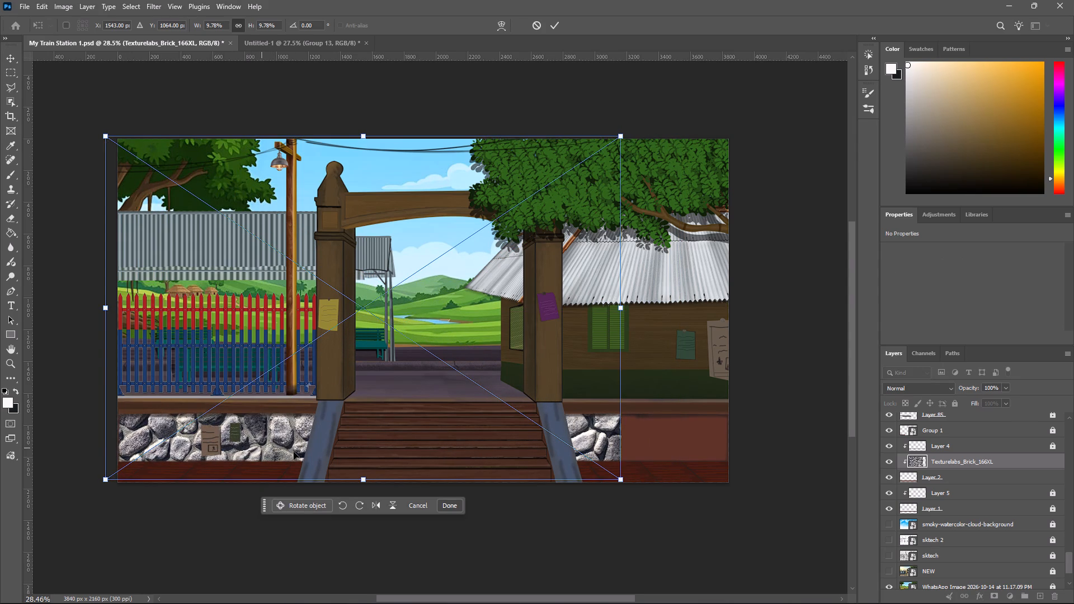
Try the Multiply and Screen blend modes on the stone texture, then set it to Overlay.
{"action": "left_click", "coordinate": [938, 390]}
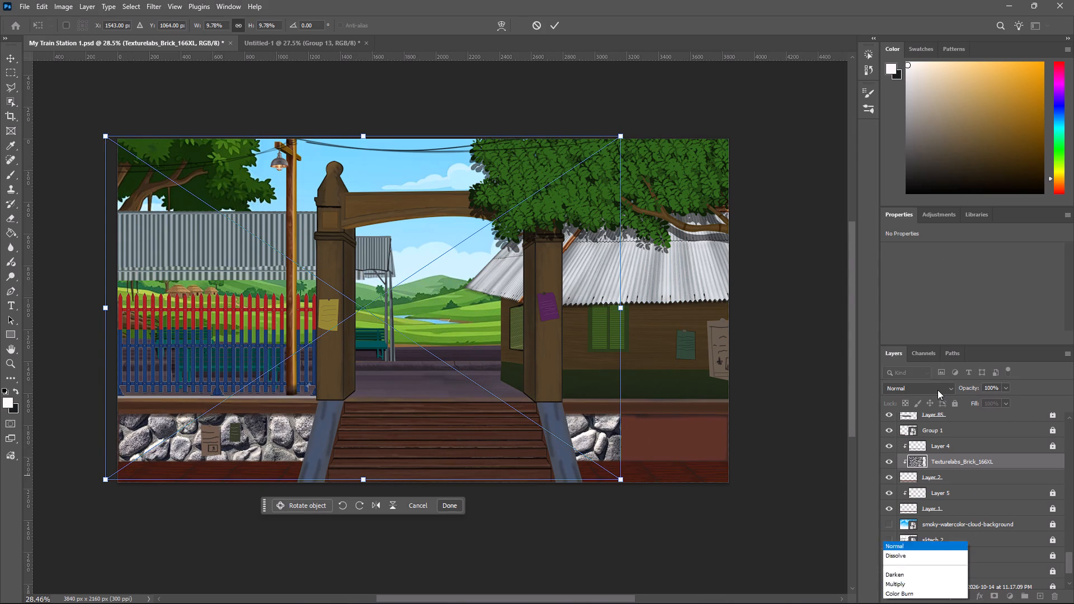
{"action": "left_click", "coordinate": [918, 333]}
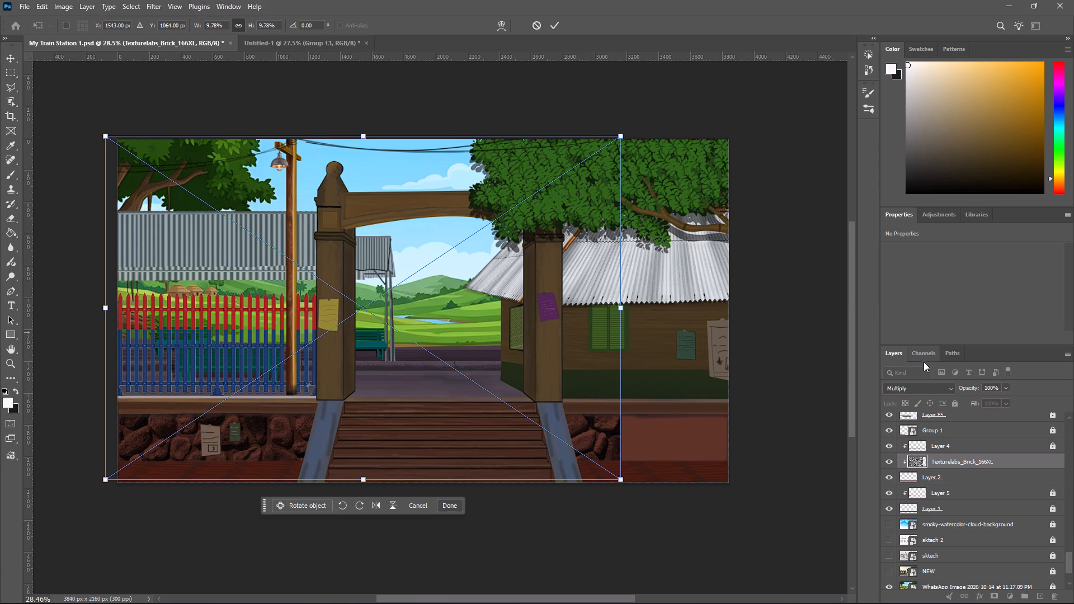
{"action": "left_click", "coordinate": [921, 388]}
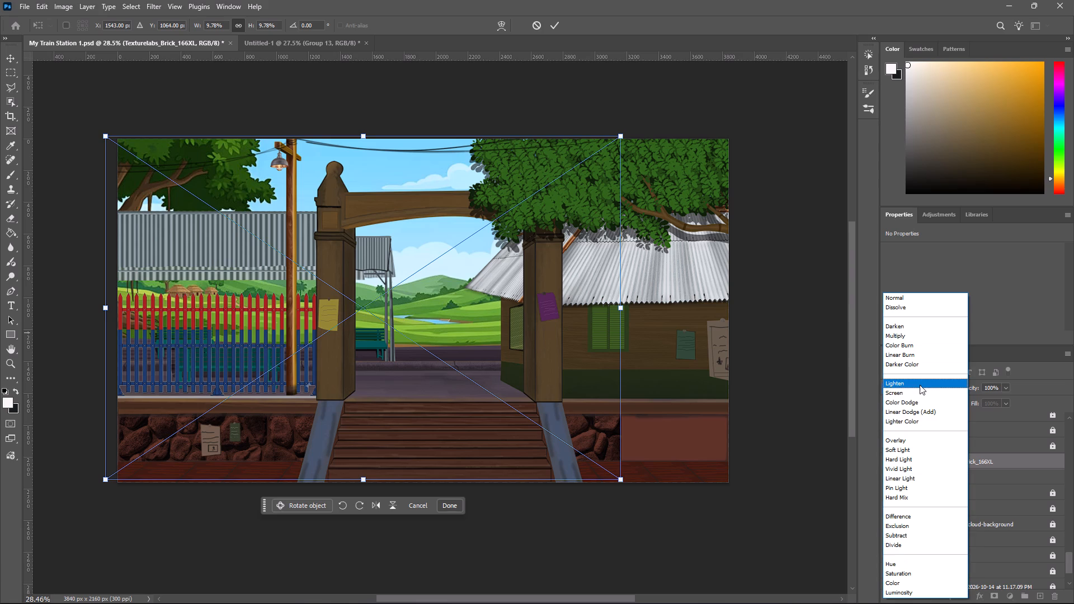
{"action": "left_click", "coordinate": [918, 389]}
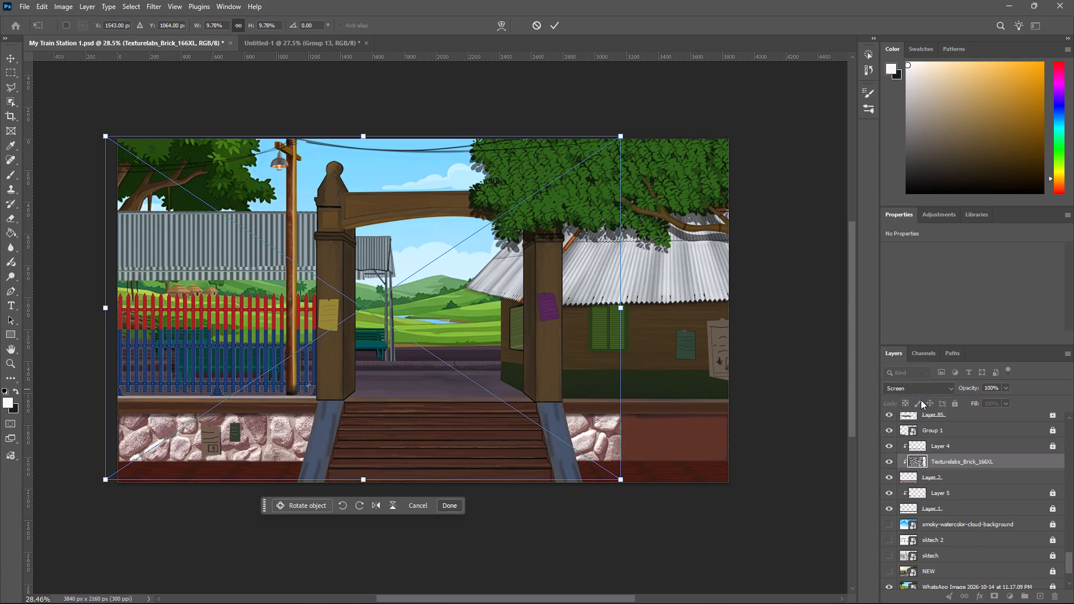
{"action": "left_click", "coordinate": [921, 392]}
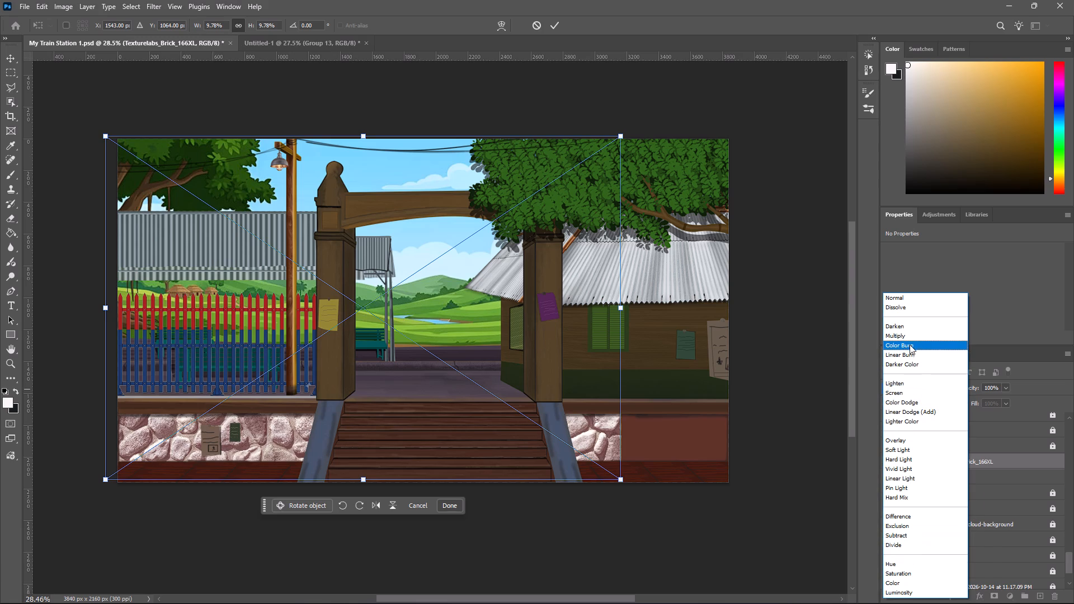
{"action": "left_click", "coordinate": [905, 437]}
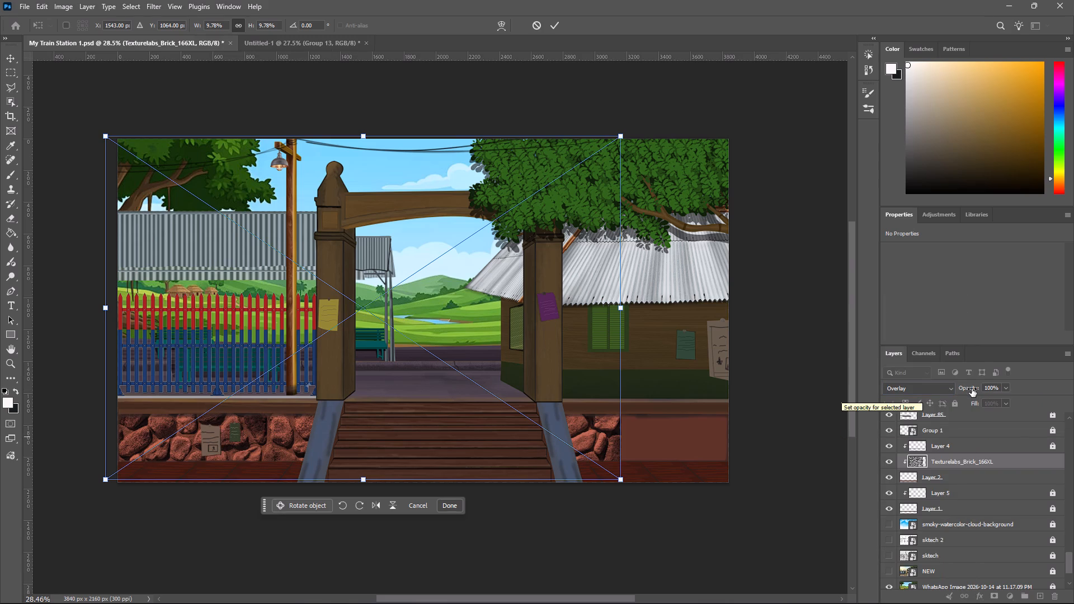
Lower the stone texture layer's opacity to 15%.
{"action": "left_click_drag", "start_coordinate": [972, 389], "coordinate": [962, 389]}
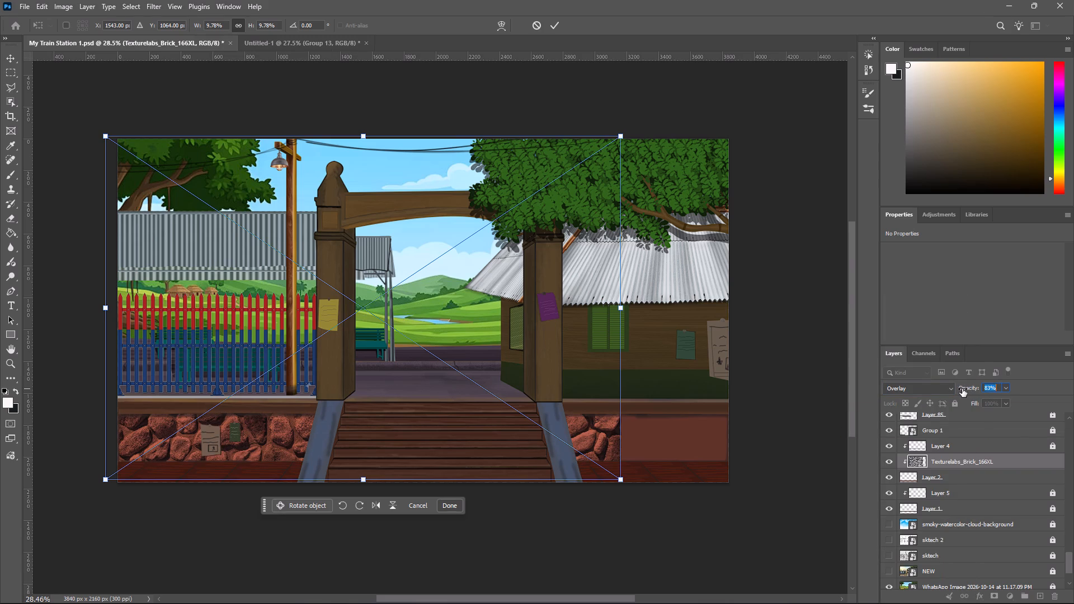
{"action": "left_click_drag", "start_coordinate": [962, 389], "coordinate": [959, 389]}
{"action": "left_click_drag", "start_coordinate": [969, 388], "coordinate": [955, 388]}
{"action": "left_click_drag", "start_coordinate": [971, 390], "coordinate": [971, 390]}
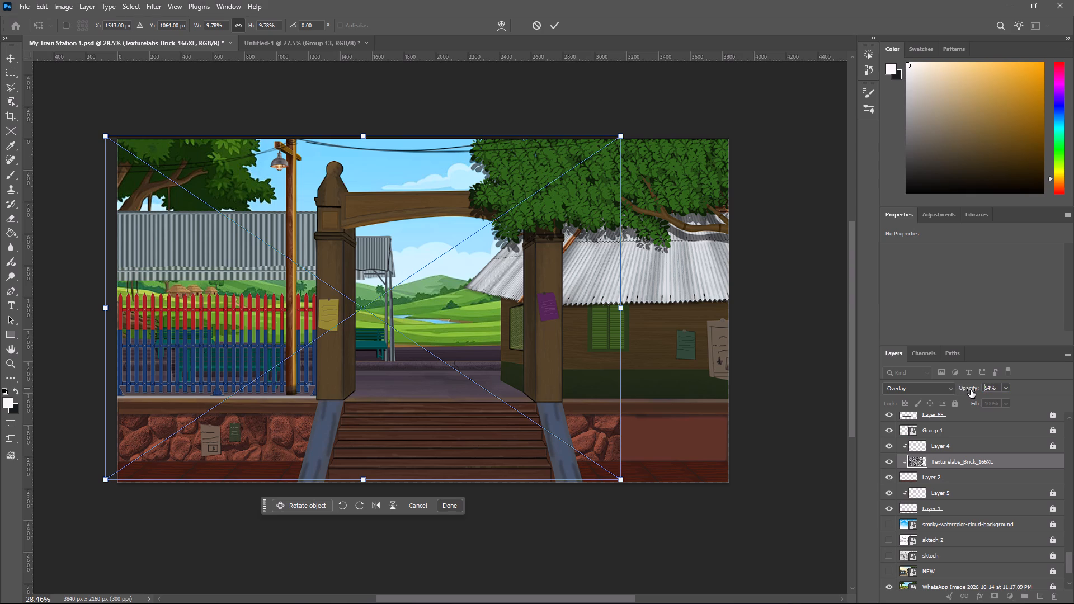
{"action": "left_click_drag", "start_coordinate": [971, 390], "coordinate": [957, 391]}
{"action": "left_click_drag", "start_coordinate": [957, 391], "coordinate": [949, 391]}
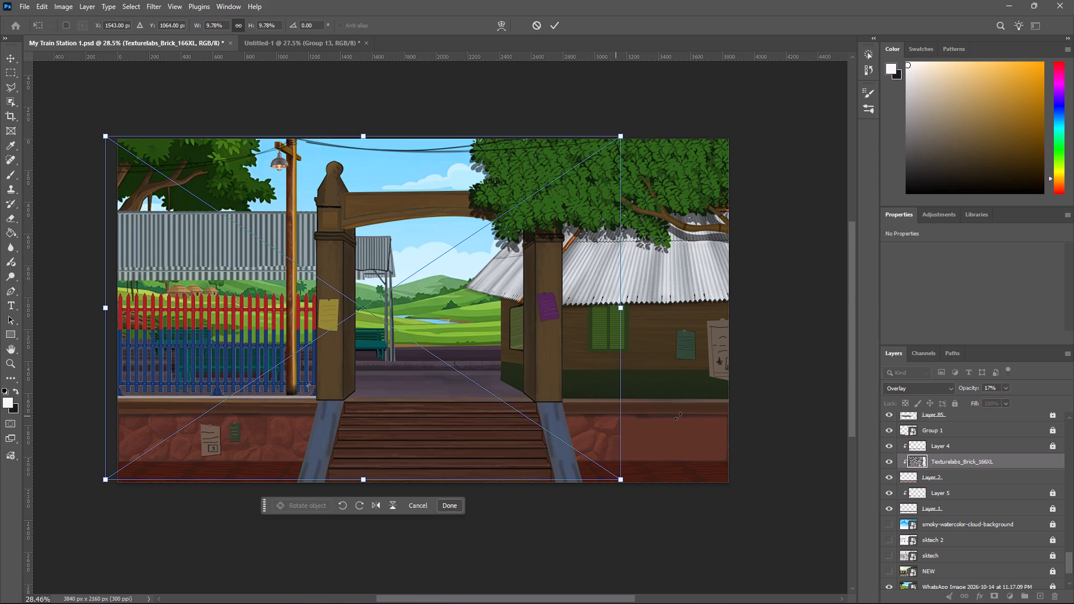
{"action": "left_click", "coordinate": [972, 389]}
Shift the stone texture further left so it covers only the wall left of the stairs, and commit the placement.
{"action": "left_click_drag", "start_coordinate": [451, 423], "coordinate": [435, 423]}
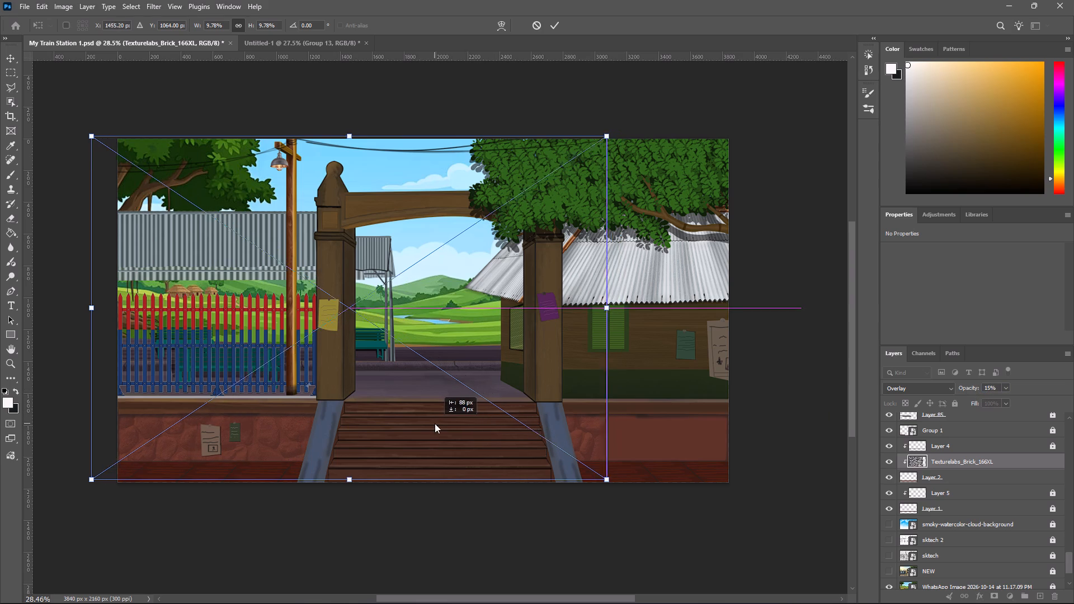
{"action": "left_click_drag", "start_coordinate": [435, 423], "coordinate": [365, 427]}
{"action": "left_click", "coordinate": [360, 511]}
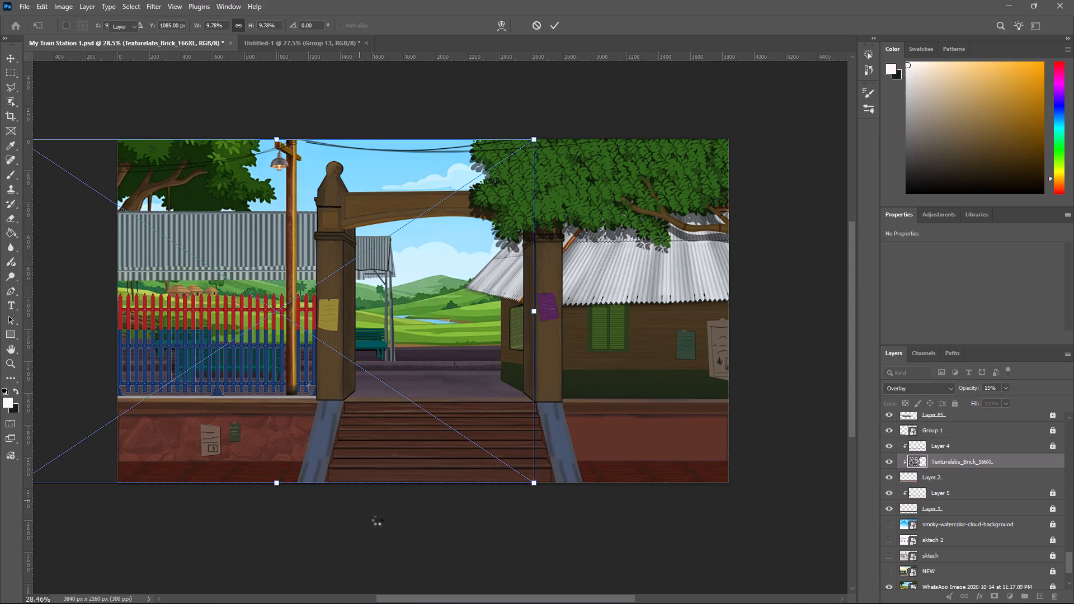
{"action": "left_click", "coordinate": [431, 548]}
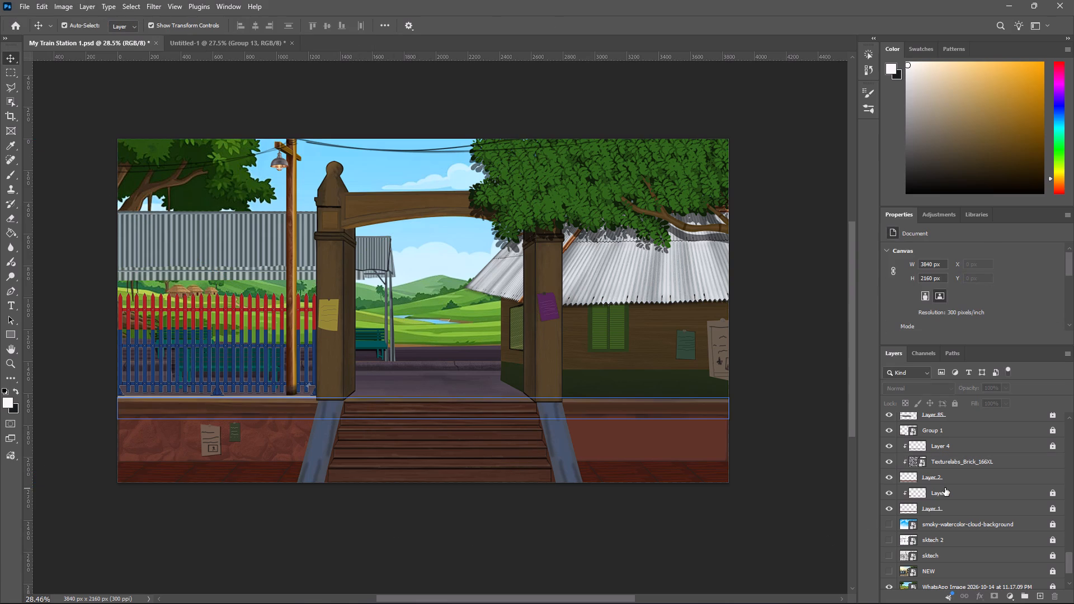
Toggle Layer 2's visibility off and on to check the wall shape beneath the stone texture.
{"action": "left_click", "coordinate": [892, 482]}
{"action": "left_click", "coordinate": [892, 482]}
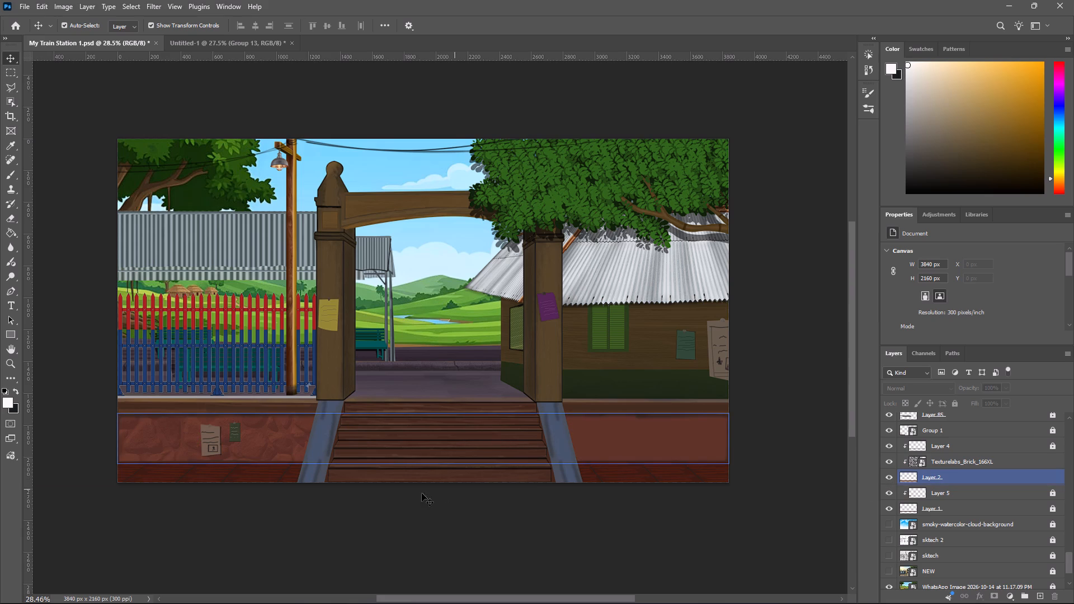
{"action": "left_click", "coordinate": [408, 523]}
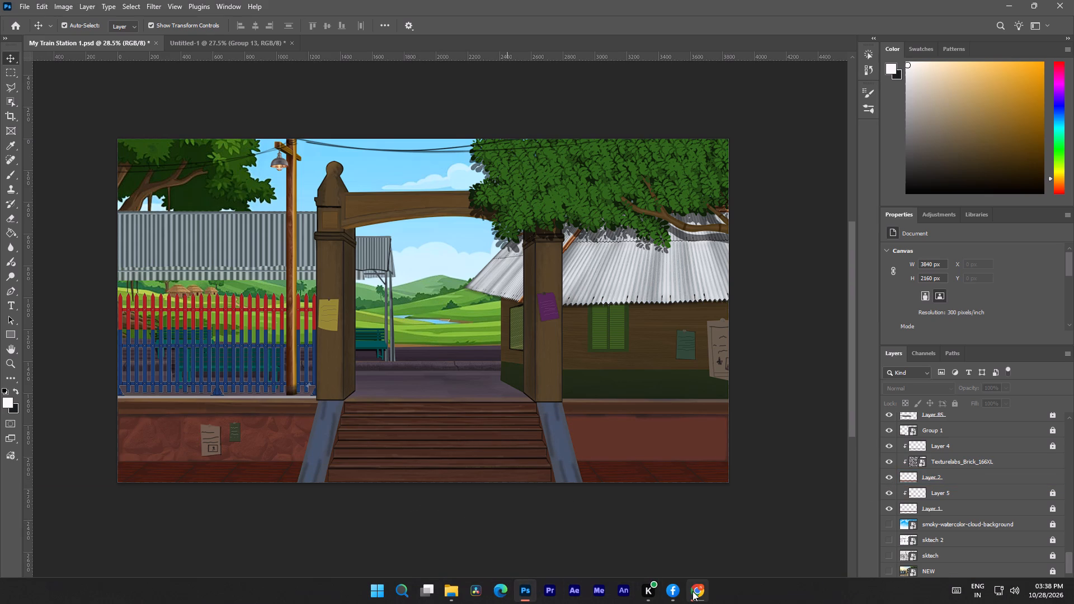
Check the download of Texturelabs_Concrete_125L.jpg in the Downloads folder and in Chrome's recent download history.
{"action": "left_click", "coordinate": [455, 592]}
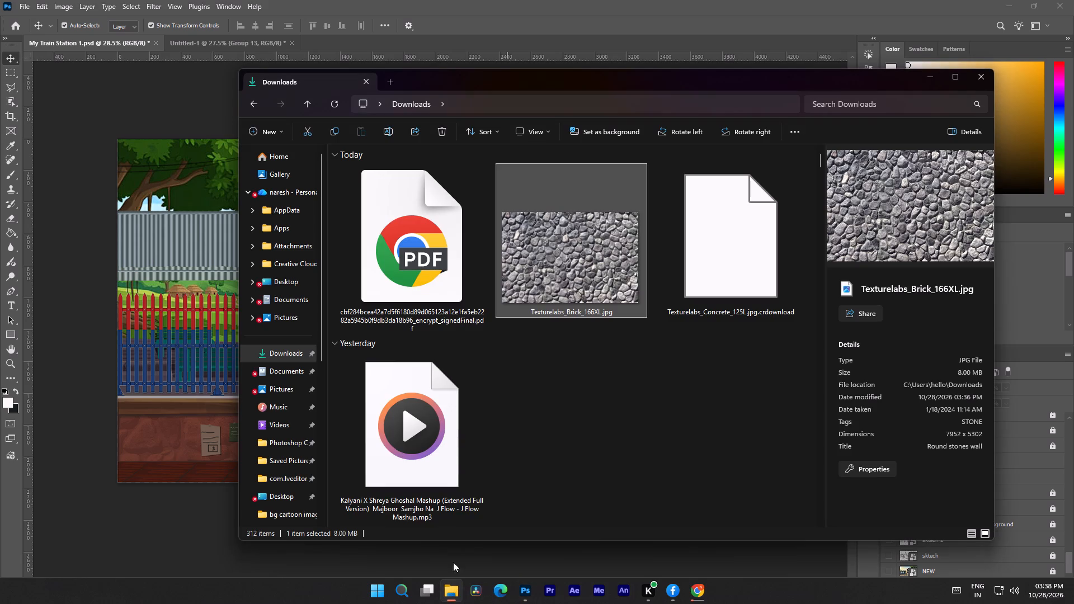
{"action": "scroll", "coordinate": [472, 368], "scroll_direction": "up", "scroll_amount": 5}
{"action": "left_click", "coordinate": [701, 590]}
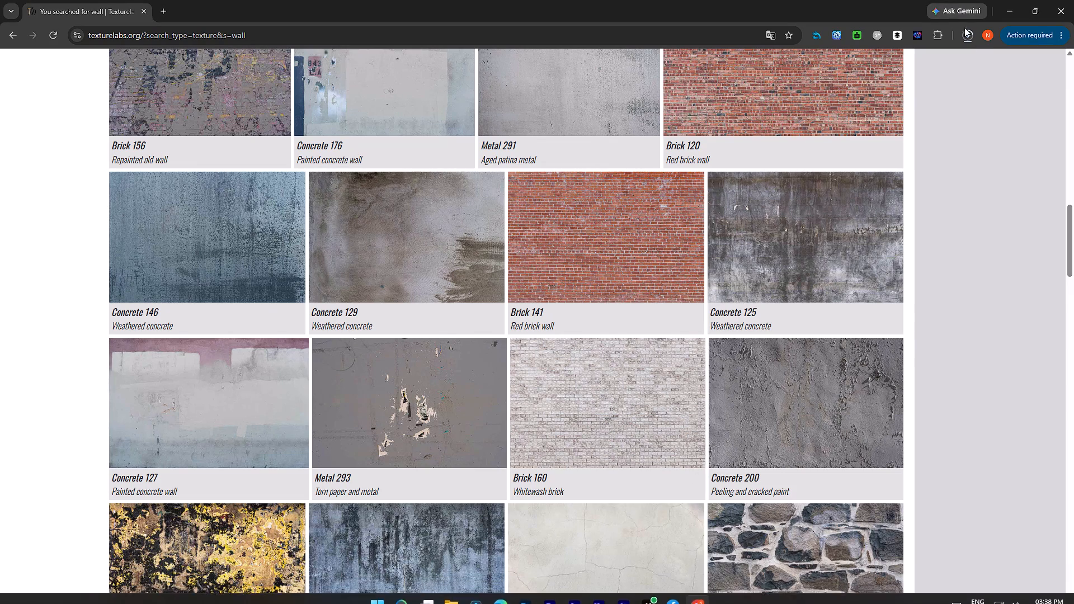
{"action": "left_click", "coordinate": [969, 36]}
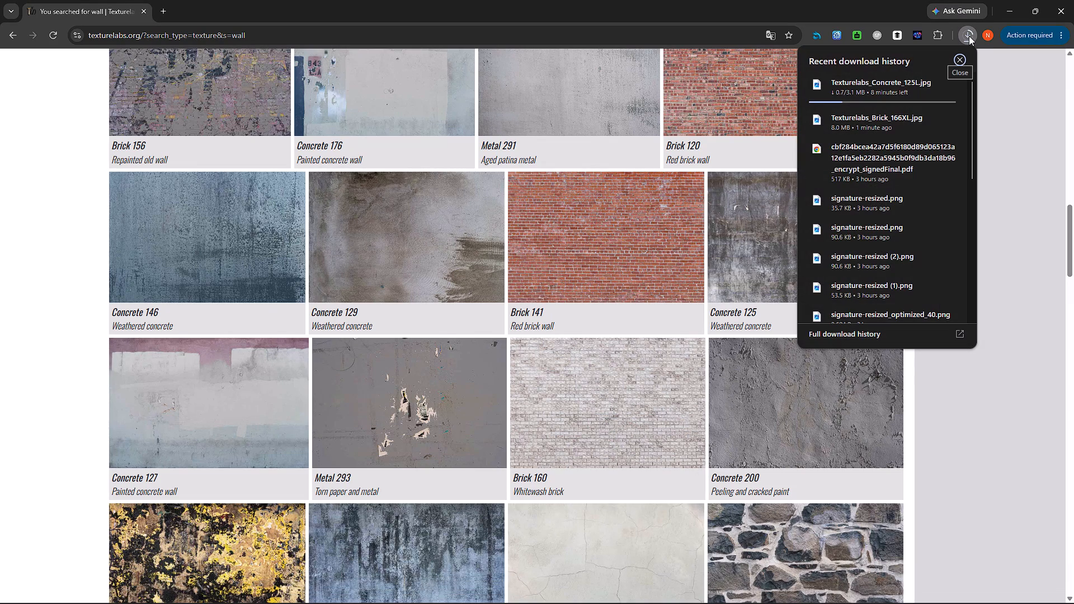
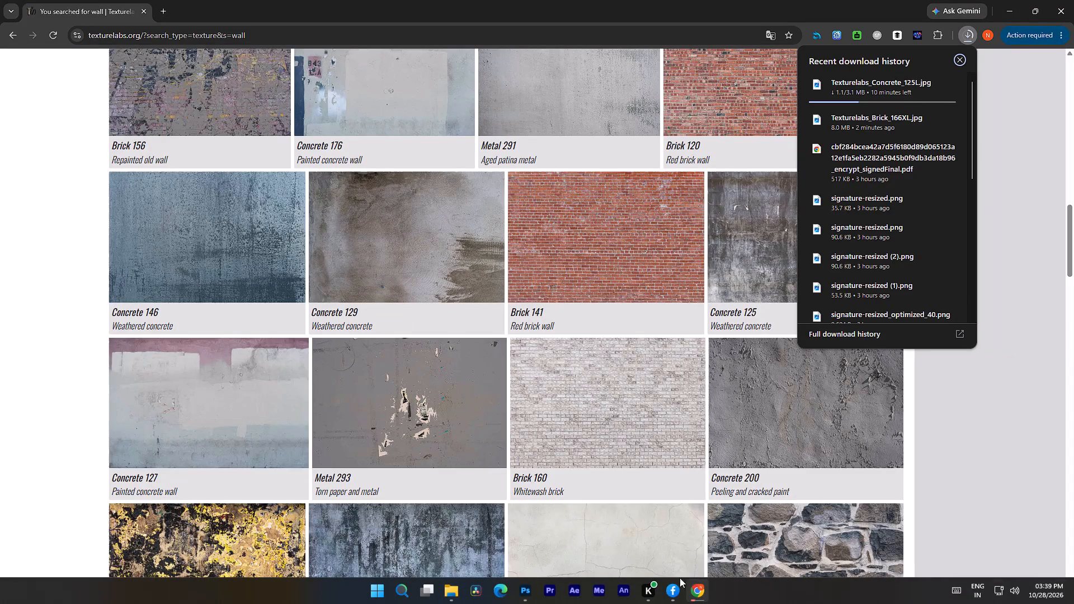
Switch to Photoshop and add a new empty layer directly above the Texturelabs_Brick_166XL layer, clipped to the wall like it.
{"action": "left_click", "coordinate": [531, 594]}
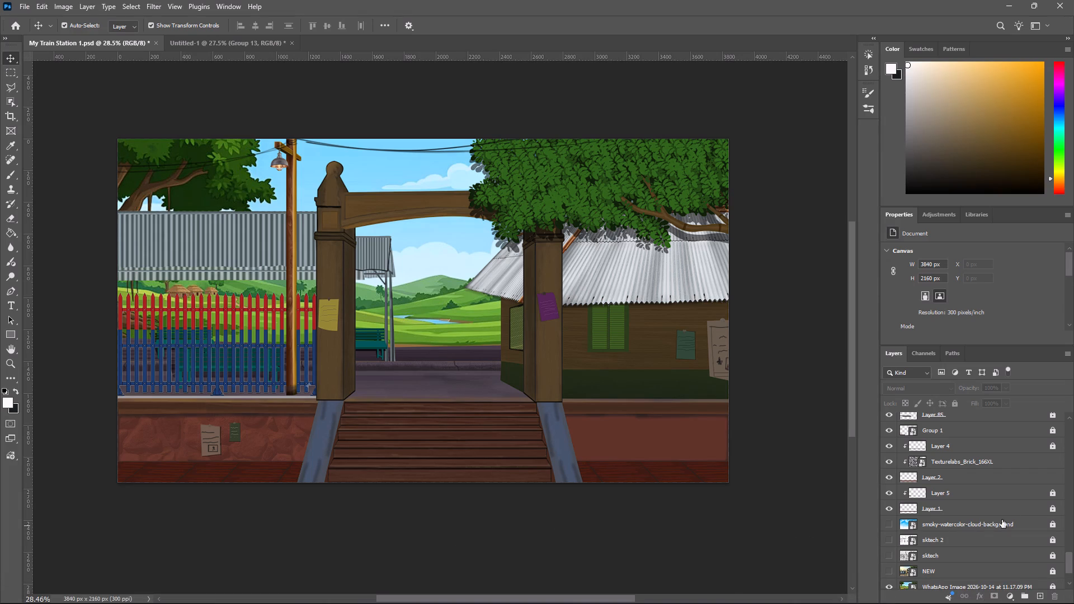
{"action": "scroll", "coordinate": [969, 453], "scroll_direction": "up", "scroll_amount": 4}
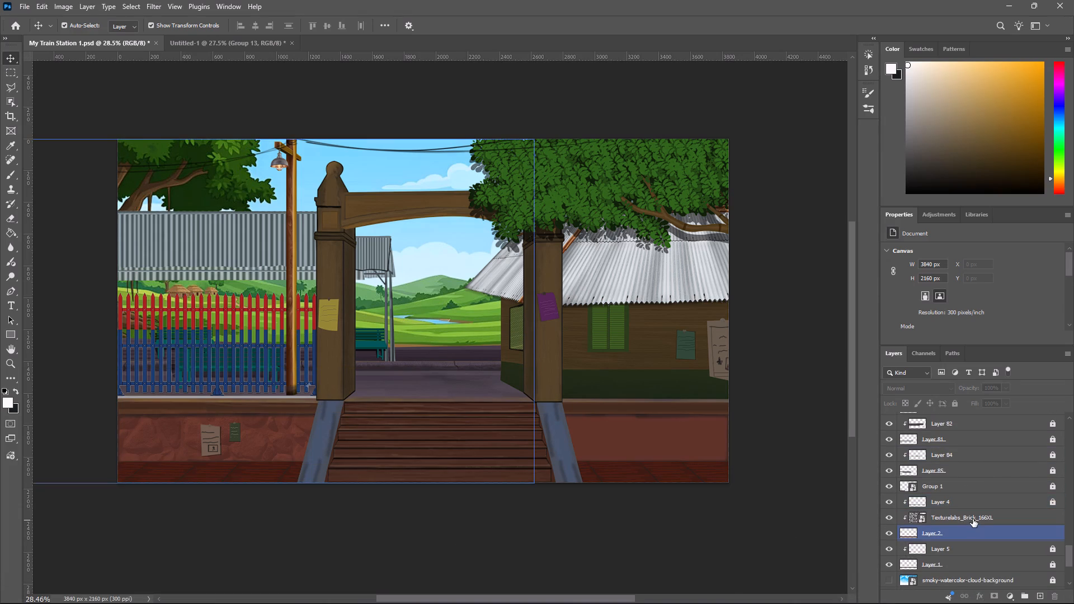
{"action": "left_click", "coordinate": [990, 518]}
{"action": "left_click", "coordinate": [1041, 595]}
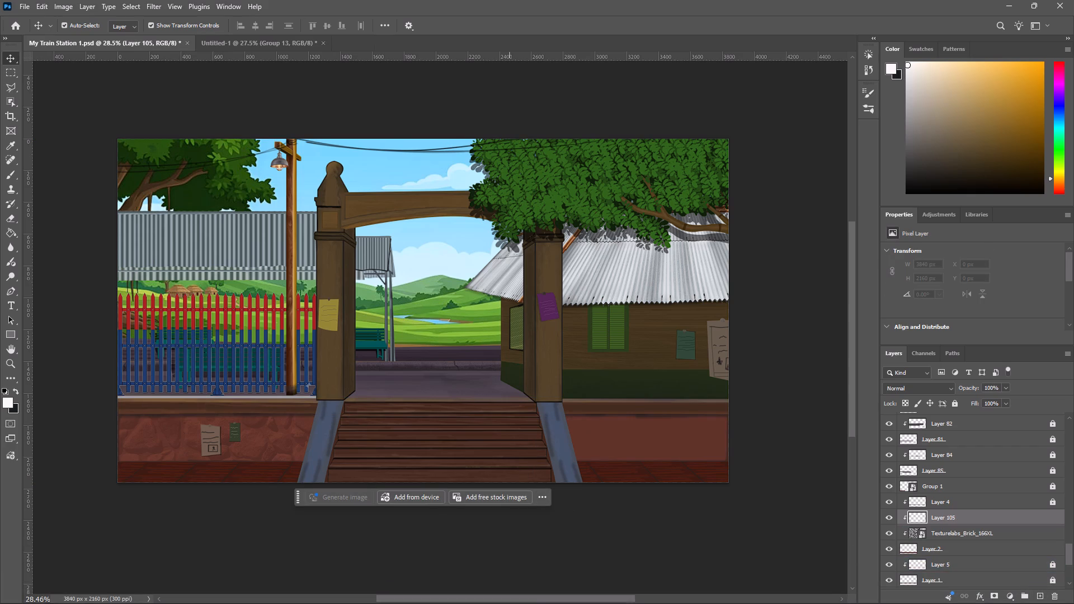
Switch back to Chrome and check the download progress of Texturelabs_Concrete_125L.jpg in the recent downloads.
{"action": "left_click", "coordinate": [702, 589]}
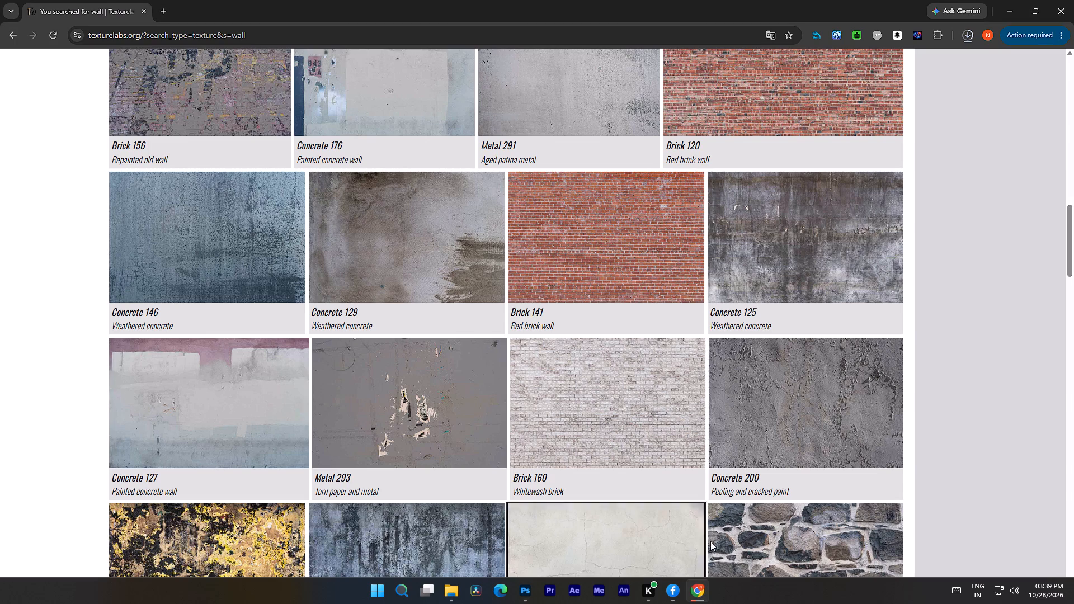
{"action": "left_click", "coordinate": [968, 34]}
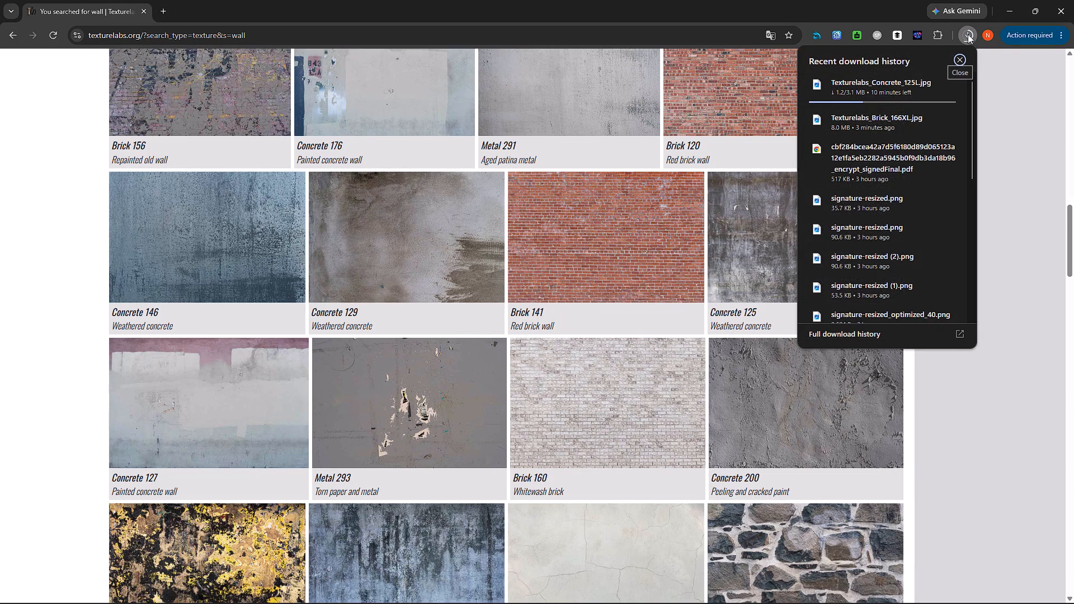
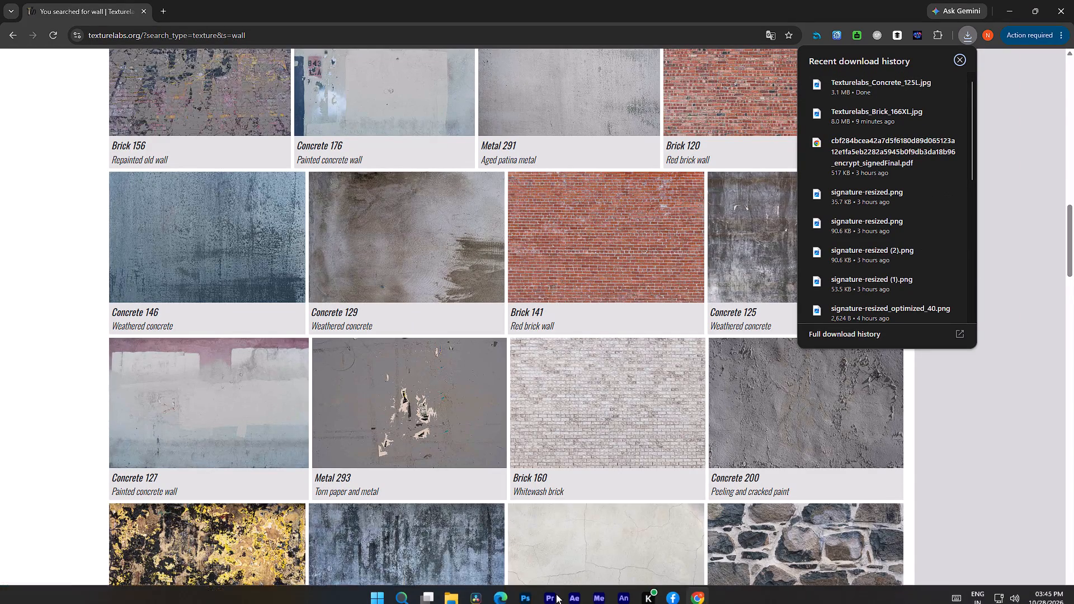
Place Texturelabs_Concrete_125L.jpg from Downloads into the My Train Station 1 Photoshop document and move it over the wall section right of the stairs.
{"action": "left_click", "coordinate": [446, 589]}
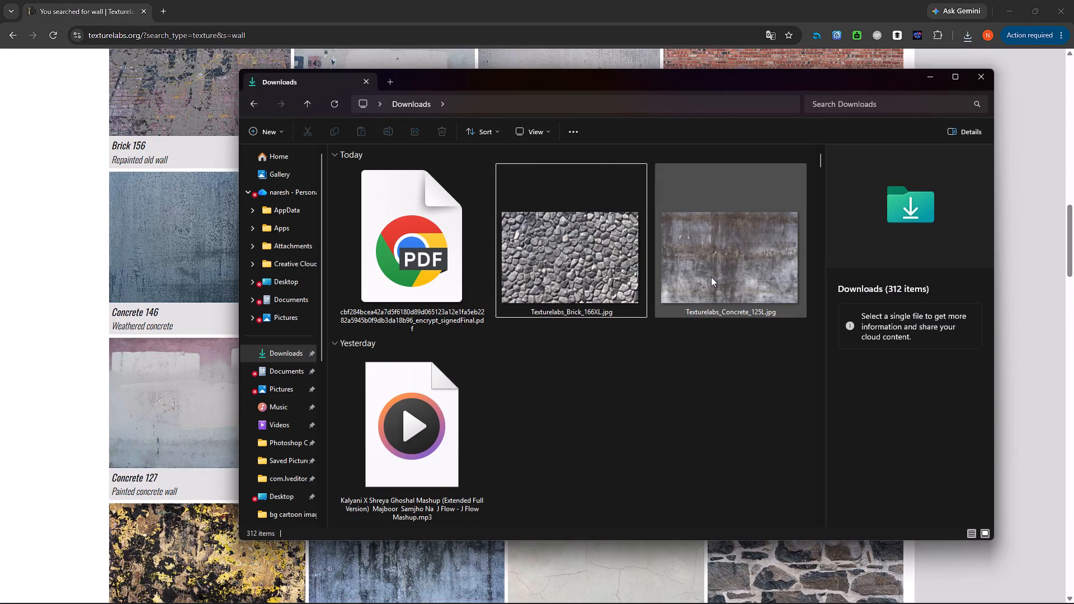
{"action": "left_click", "coordinate": [711, 277]}
{"action": "left_click_drag", "start_coordinate": [711, 275], "coordinate": [570, 587]}
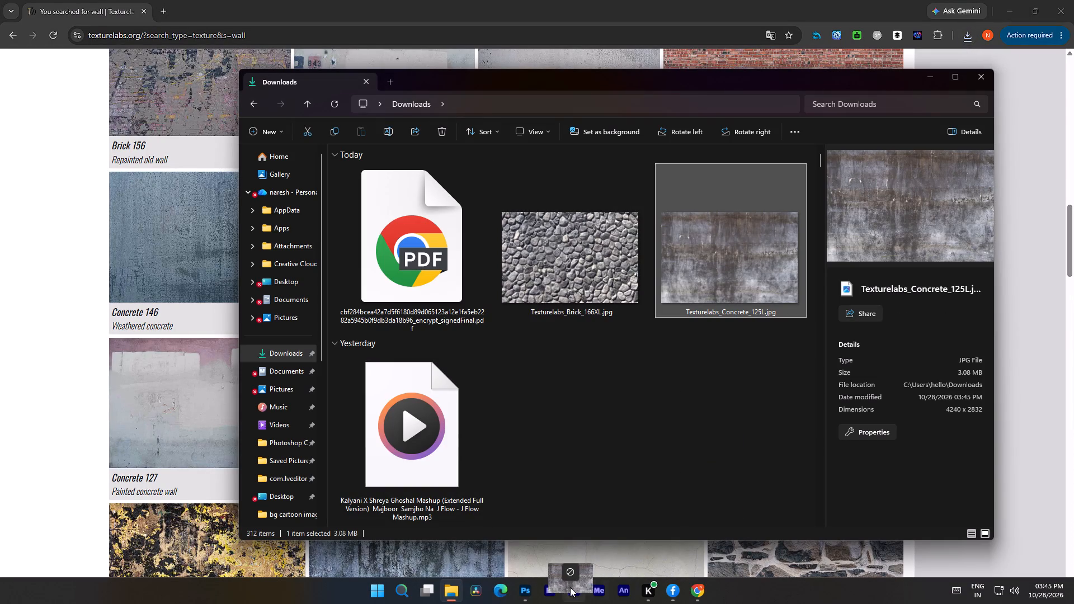
{"action": "left_click_drag", "start_coordinate": [570, 587], "coordinate": [638, 449]}
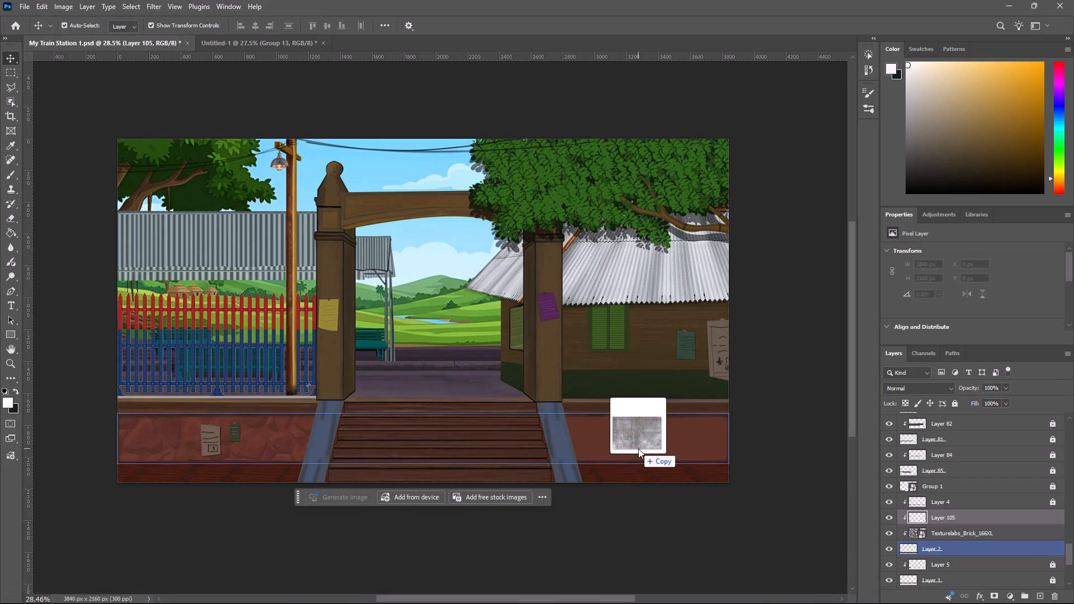
{"action": "left_click_drag", "start_coordinate": [638, 449], "coordinate": [635, 412]}
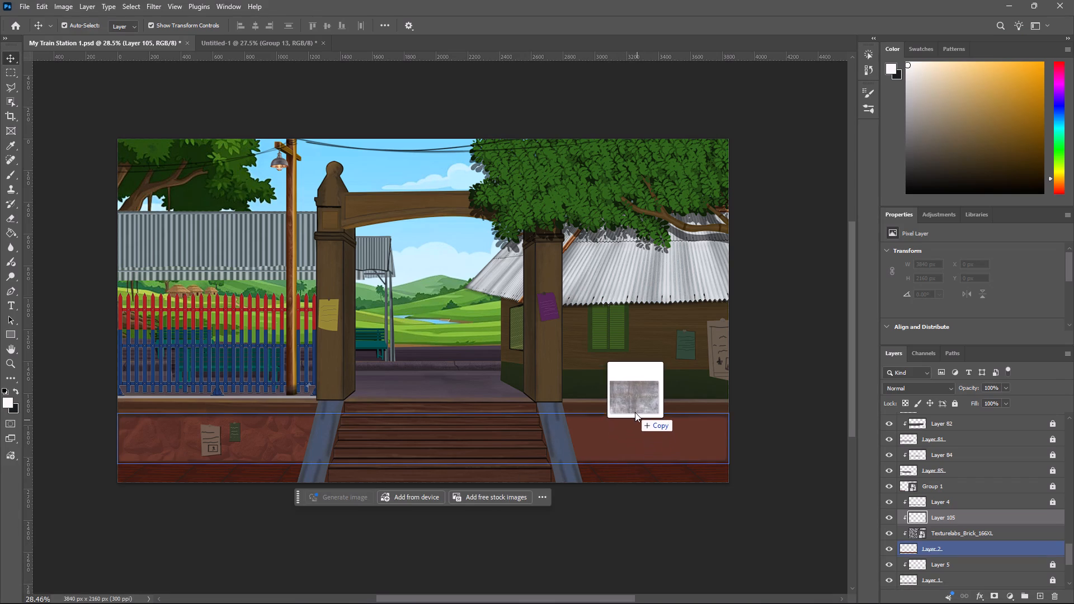
{"action": "left_click_drag", "start_coordinate": [635, 412], "coordinate": [637, 411]}
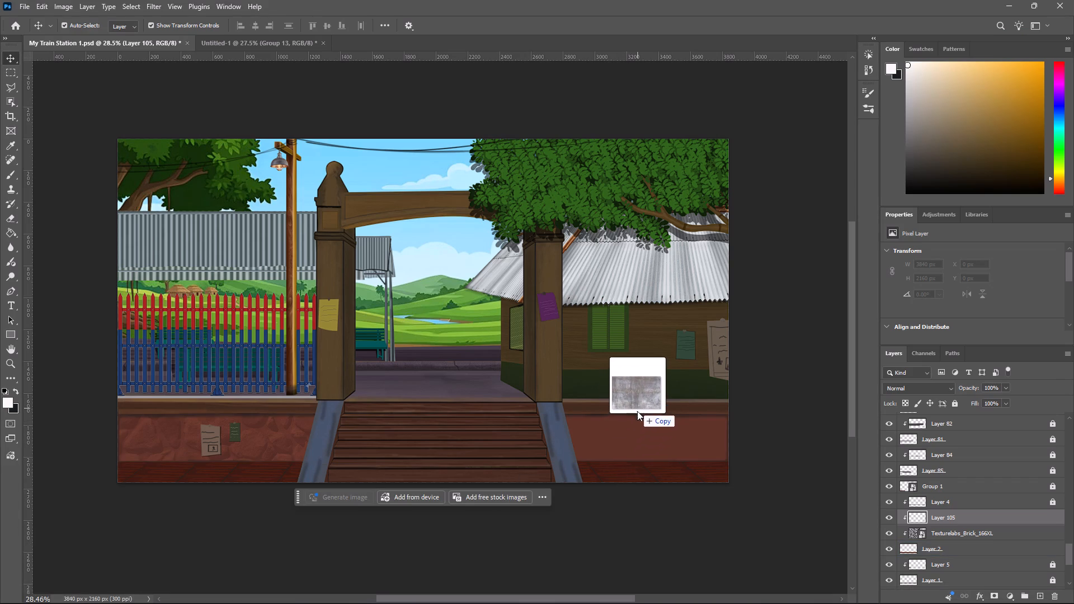
{"action": "left_click_drag", "start_coordinate": [637, 411], "coordinate": [629, 432]}
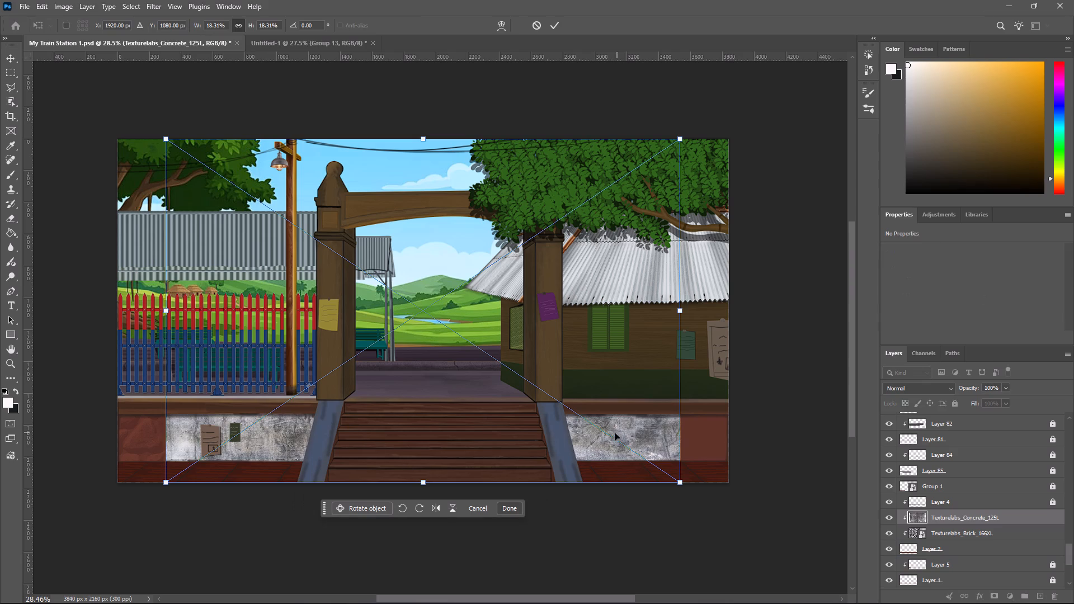
{"action": "left_click_drag", "start_coordinate": [580, 441], "coordinate": [748, 443]}
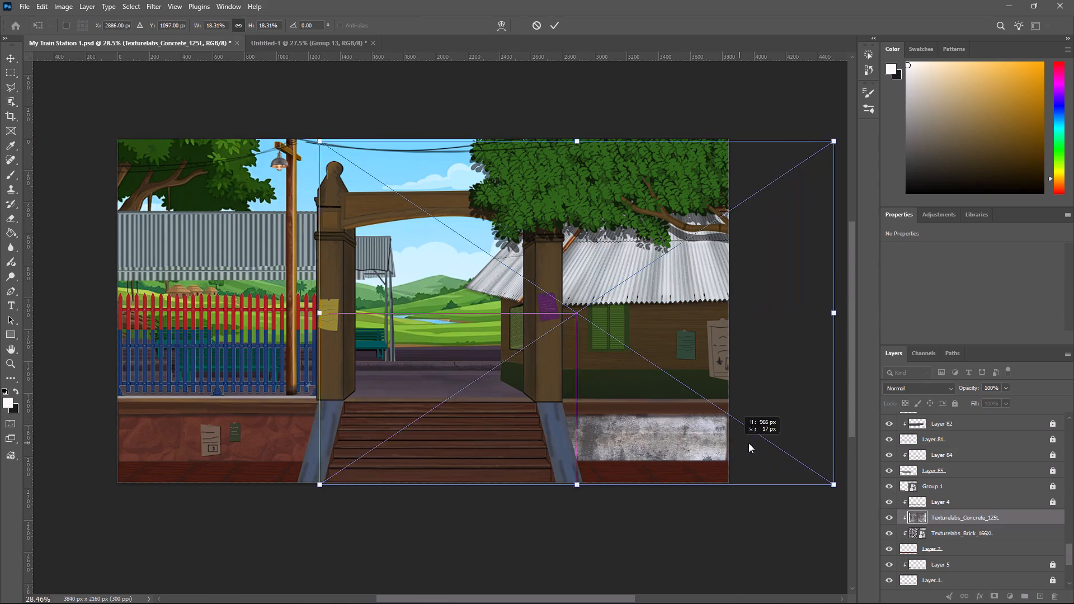
{"action": "left_click_drag", "start_coordinate": [748, 443], "coordinate": [801, 448]}
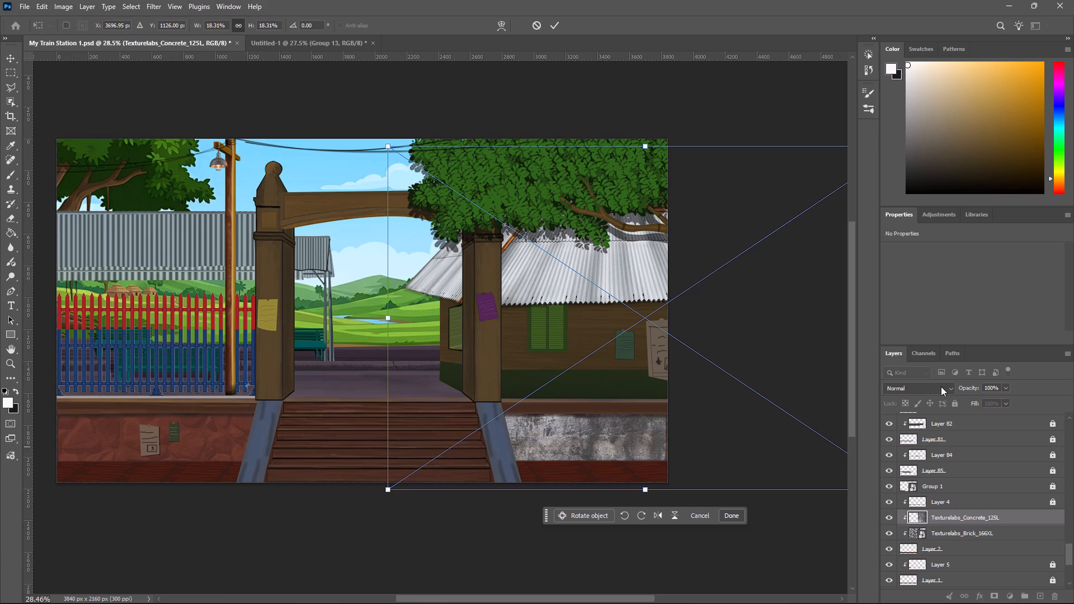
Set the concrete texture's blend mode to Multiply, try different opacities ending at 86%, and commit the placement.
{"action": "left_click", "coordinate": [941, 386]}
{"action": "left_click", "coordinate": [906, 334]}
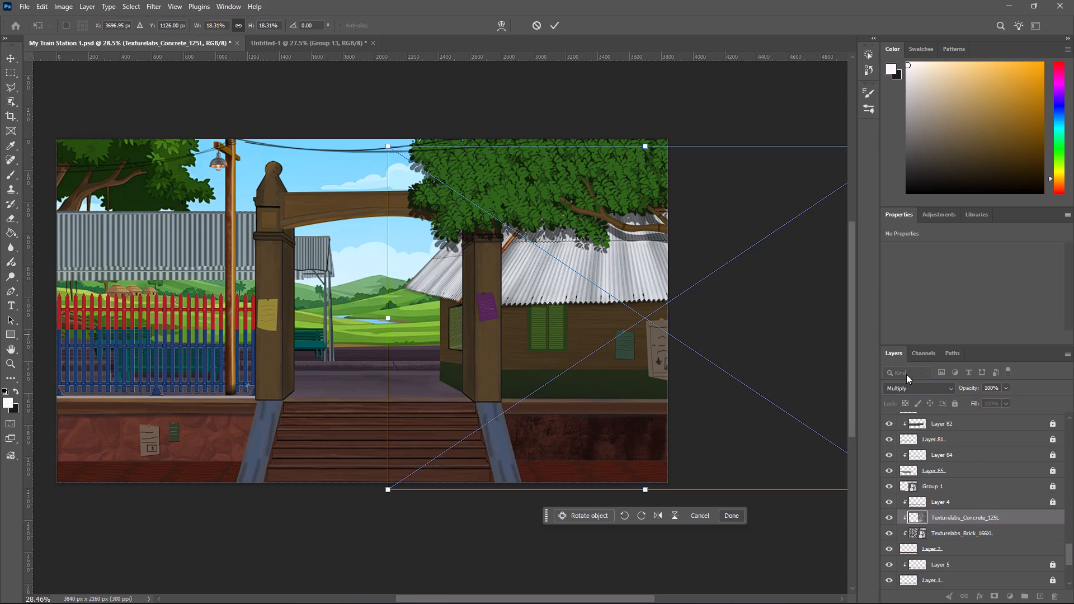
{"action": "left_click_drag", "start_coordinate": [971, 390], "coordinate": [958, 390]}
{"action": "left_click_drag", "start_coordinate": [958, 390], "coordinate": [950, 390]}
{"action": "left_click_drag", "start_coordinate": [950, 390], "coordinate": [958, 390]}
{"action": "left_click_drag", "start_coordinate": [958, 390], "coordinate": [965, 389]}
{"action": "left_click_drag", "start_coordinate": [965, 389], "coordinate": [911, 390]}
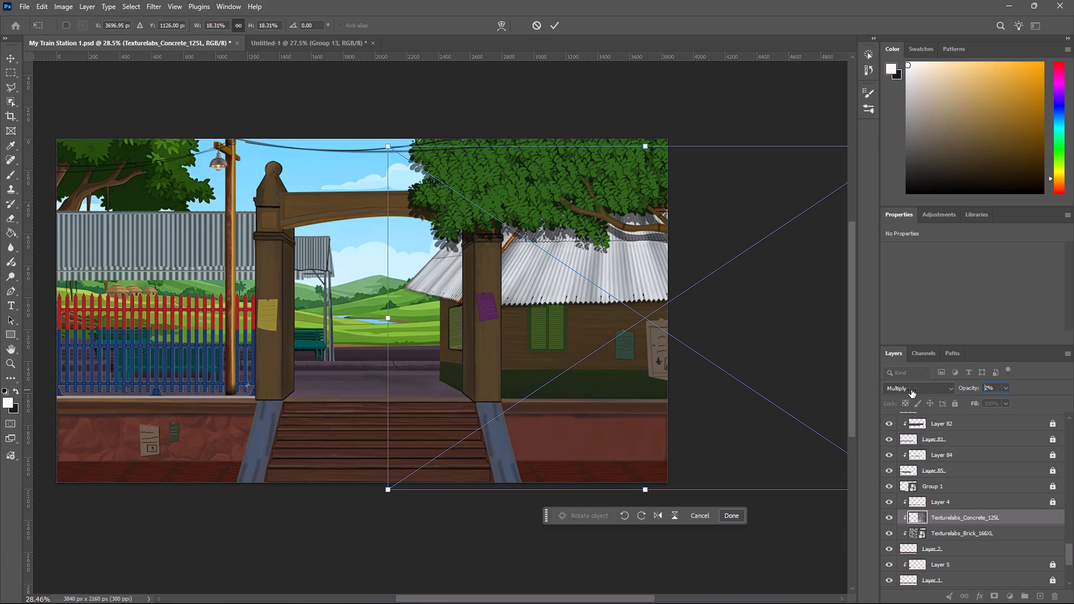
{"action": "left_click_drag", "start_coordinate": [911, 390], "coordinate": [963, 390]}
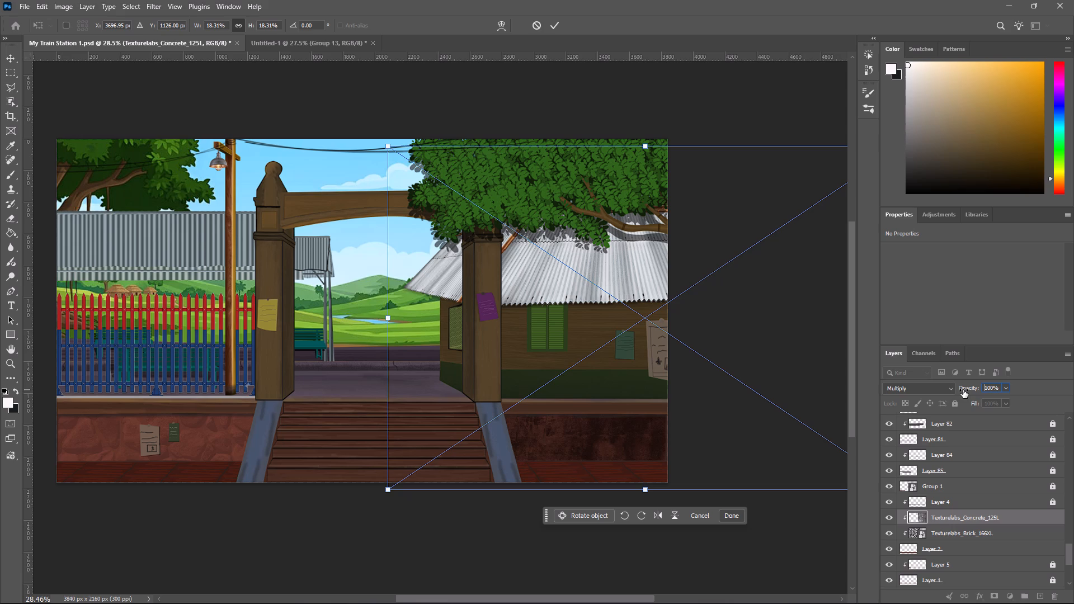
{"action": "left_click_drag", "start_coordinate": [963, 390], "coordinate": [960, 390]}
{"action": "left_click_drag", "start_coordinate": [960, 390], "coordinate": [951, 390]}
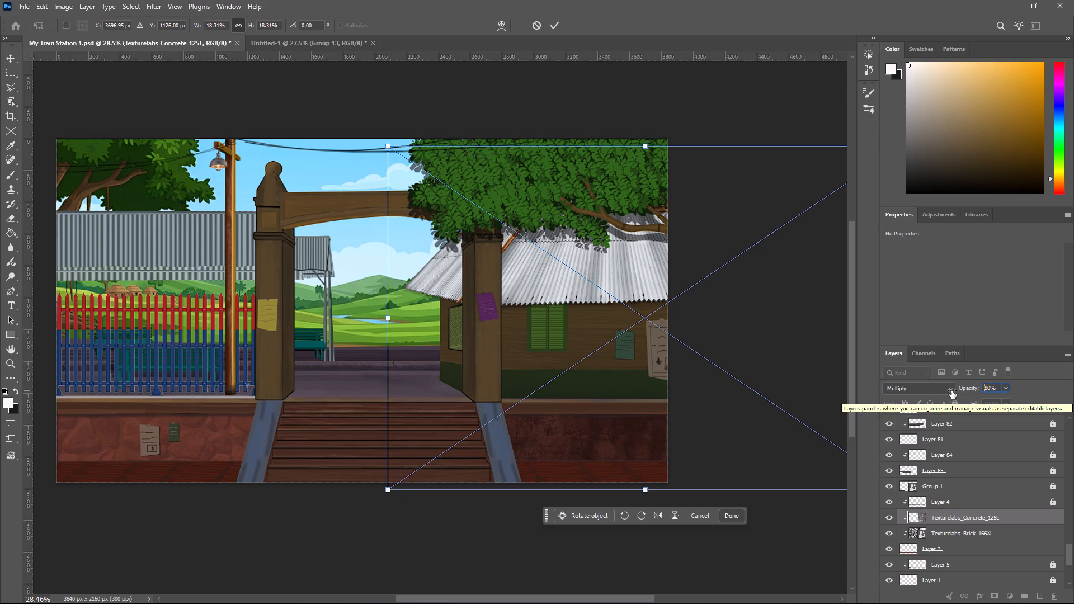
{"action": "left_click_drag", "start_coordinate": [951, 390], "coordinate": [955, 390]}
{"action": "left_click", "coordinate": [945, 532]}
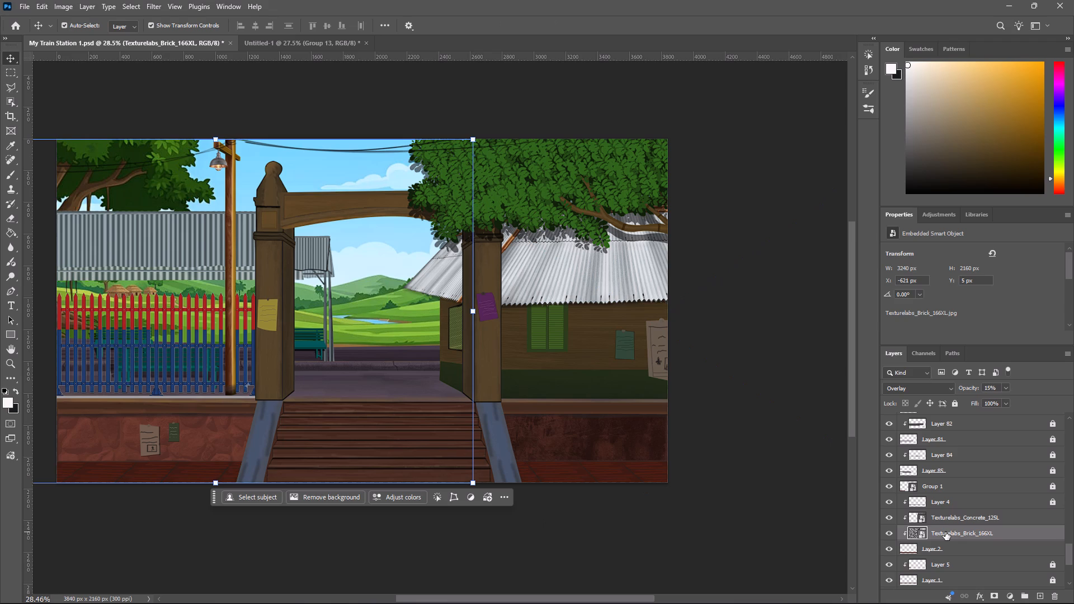
Set the Texturelabs_Concrete_125L layer's blend mode to Overlay and its opacity to 70%.
{"action": "left_click", "coordinate": [945, 517]}
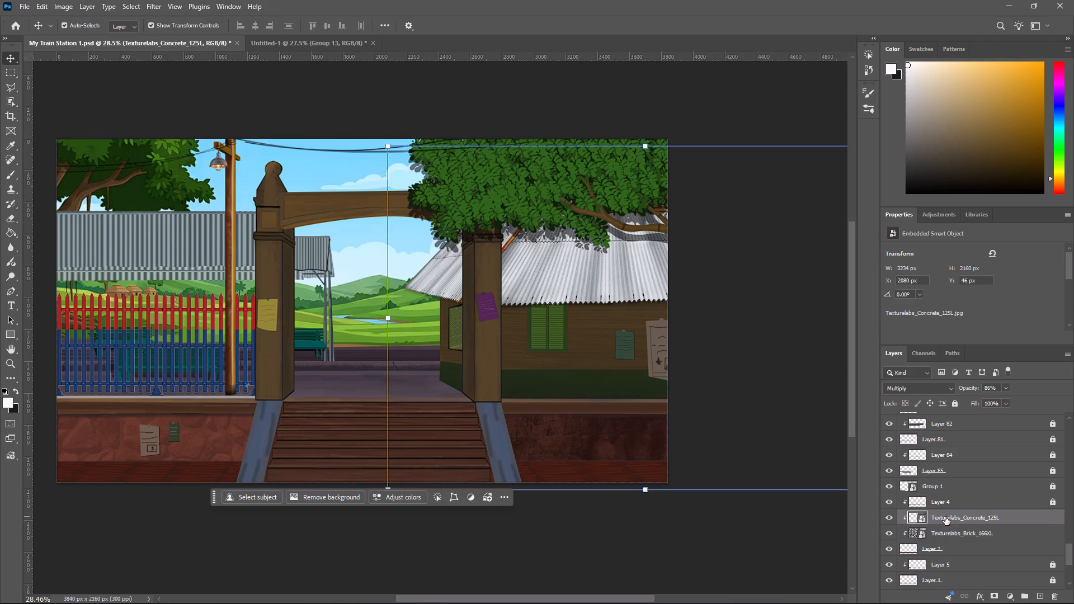
{"action": "left_click", "coordinate": [936, 385]}
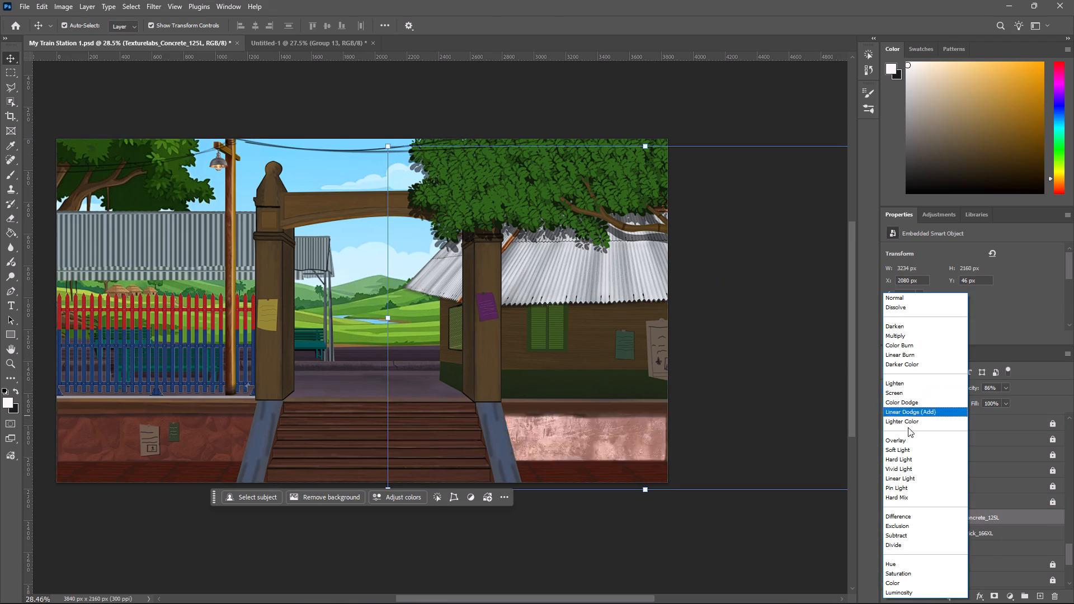
{"action": "left_click", "coordinate": [907, 443]}
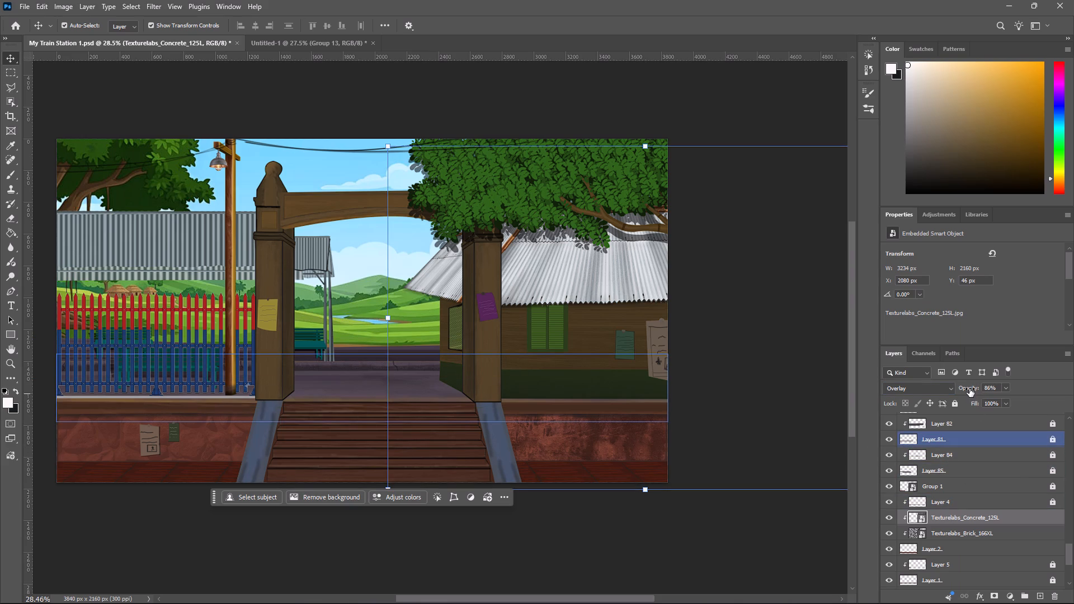
{"action": "left_click_drag", "start_coordinate": [969, 389], "coordinate": [965, 389]}
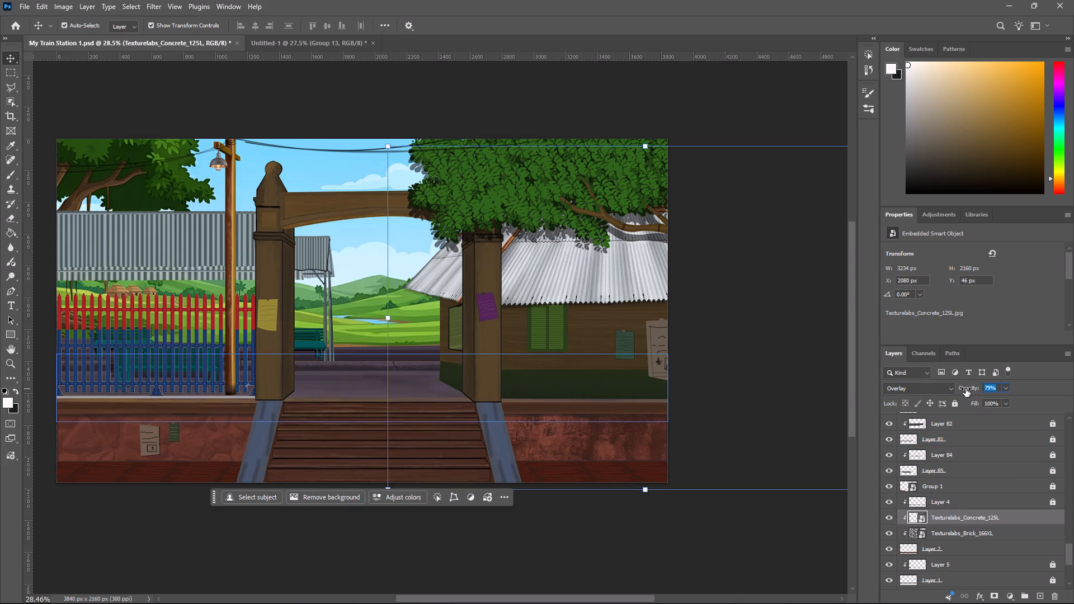
{"action": "left_click_drag", "start_coordinate": [965, 389], "coordinate": [960, 389]}
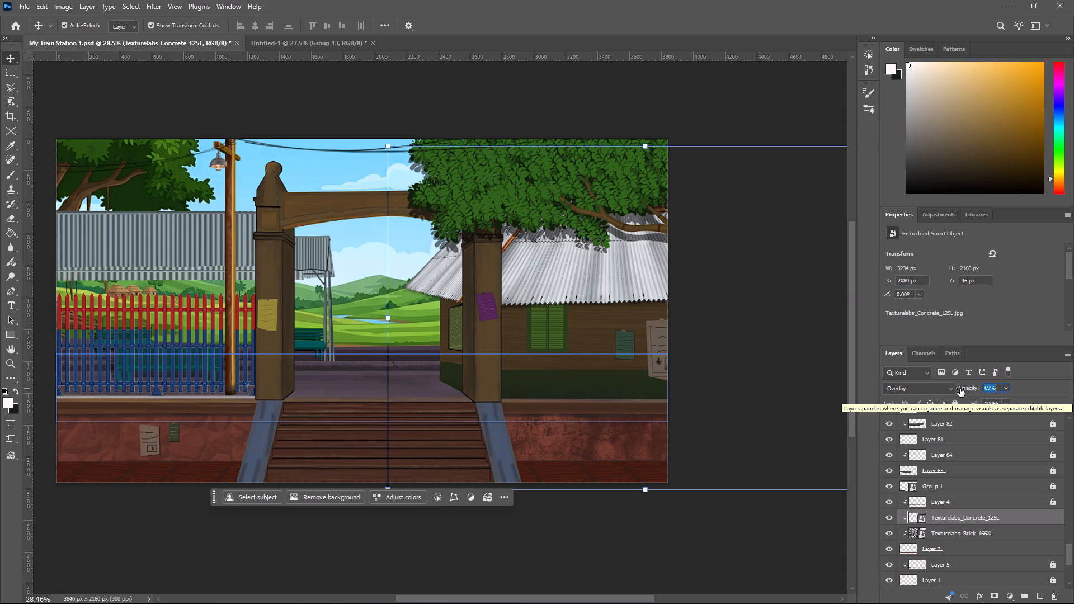
{"action": "left_click_drag", "start_coordinate": [960, 389], "coordinate": [960, 389]}
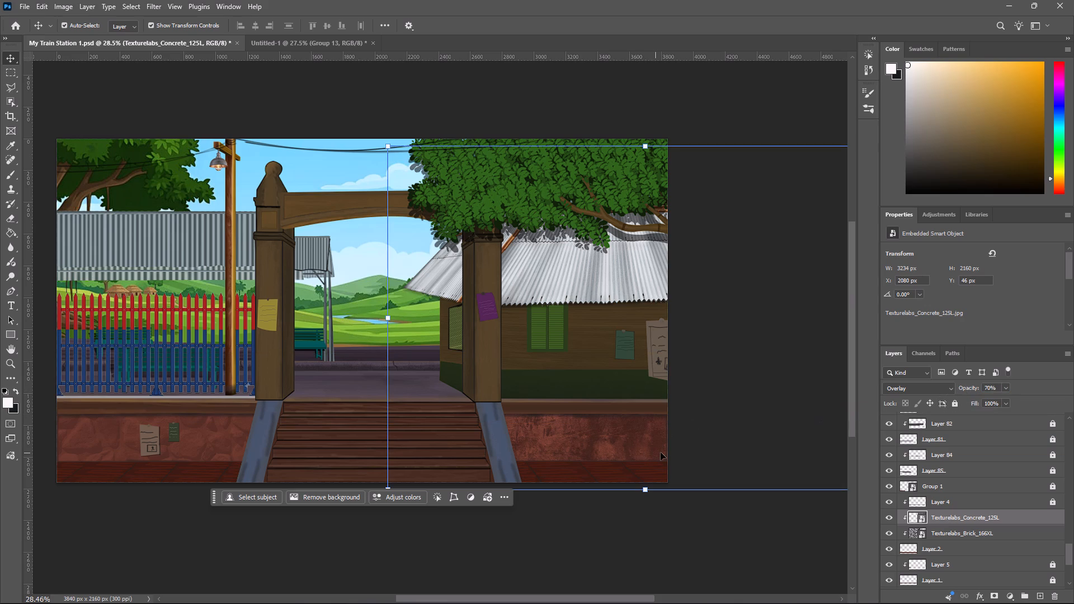
Delete the Texturelabs_Brick_166XL layer.
{"action": "left_click", "coordinate": [952, 536]}
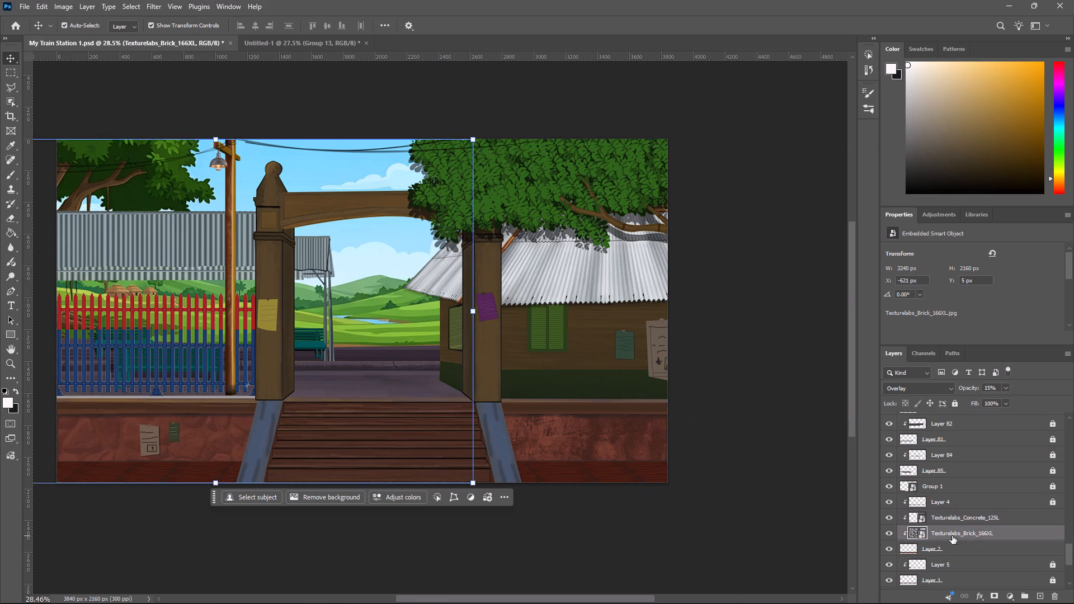
{"action": "key", "text": "BackSpace"}
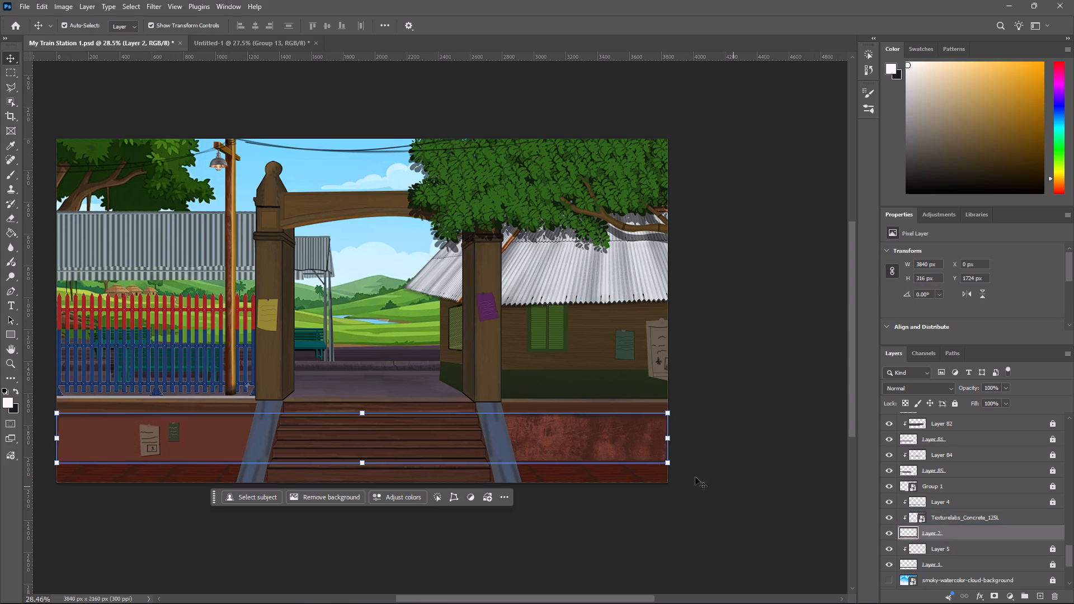
Move the concrete texture to the wall's left section and enlarge it proportionally to about 4386 × 2929 px, spanning the full wall.
{"action": "left_click_drag", "start_coordinate": [575, 443], "coordinate": [478, 439]}
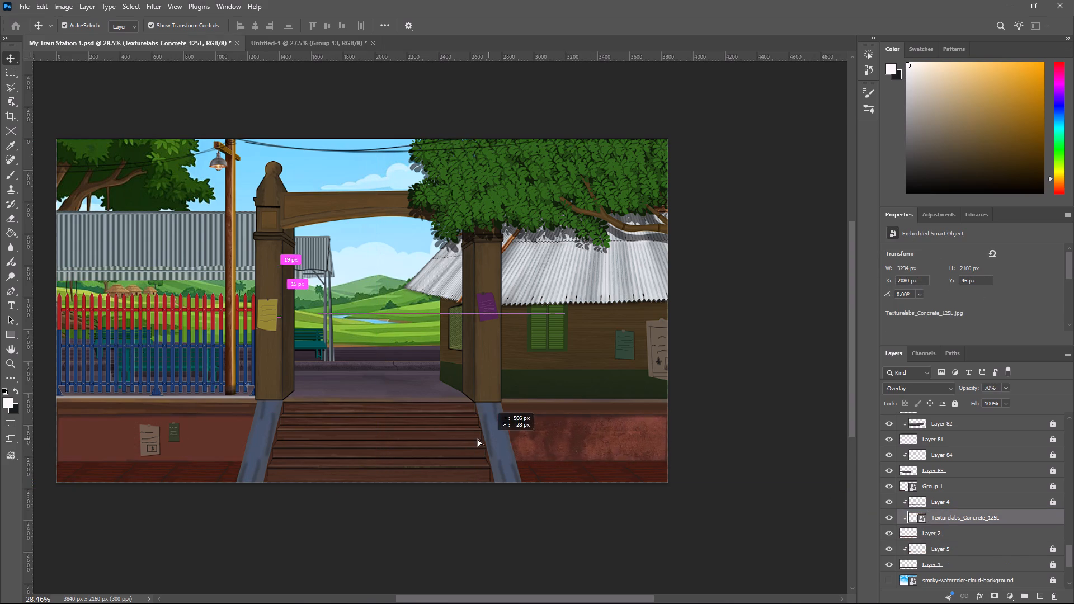
{"action": "left_click_drag", "start_coordinate": [478, 439], "coordinate": [188, 440]}
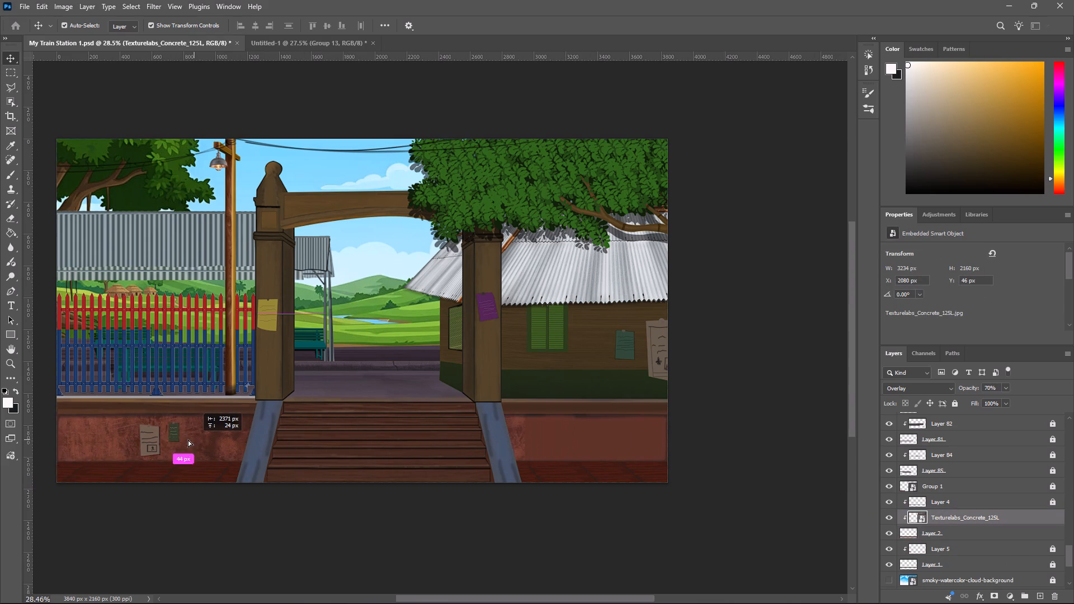
{"action": "left_click_drag", "start_coordinate": [188, 440], "coordinate": [186, 440]}
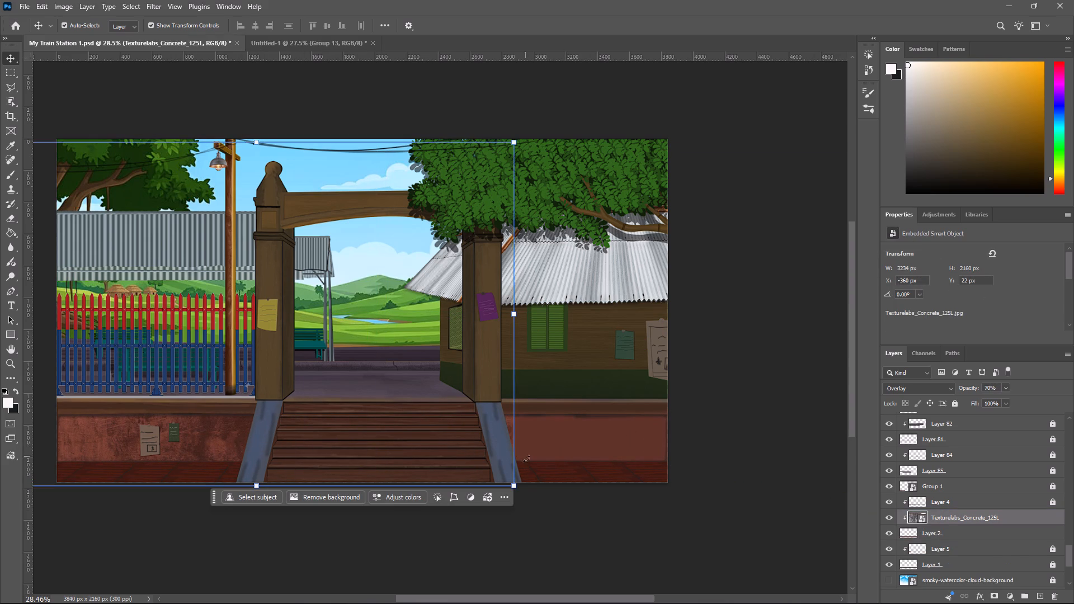
{"action": "left_click_drag", "start_coordinate": [514, 487], "coordinate": [718, 530]}
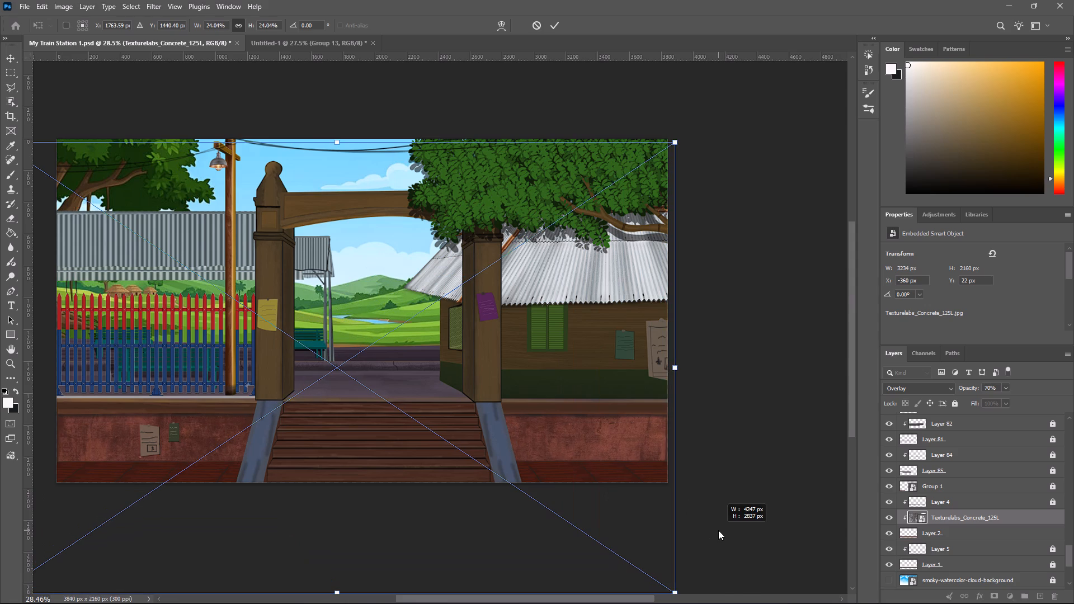
{"action": "left_click_drag", "start_coordinate": [718, 530], "coordinate": [749, 532]}
{"action": "left_click_drag", "start_coordinate": [394, 478], "coordinate": [394, 465]}
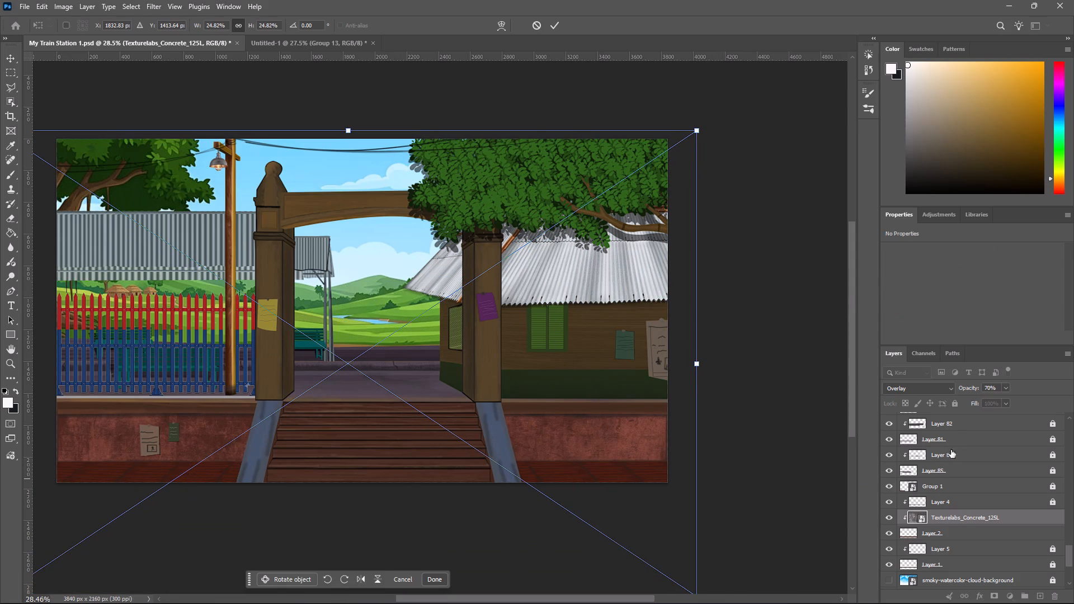
Set the concrete texture's opacity to 62%, commit the transform and deselect the layer.
{"action": "left_click", "coordinate": [969, 391]}
{"action": "left_click", "coordinate": [731, 510]}
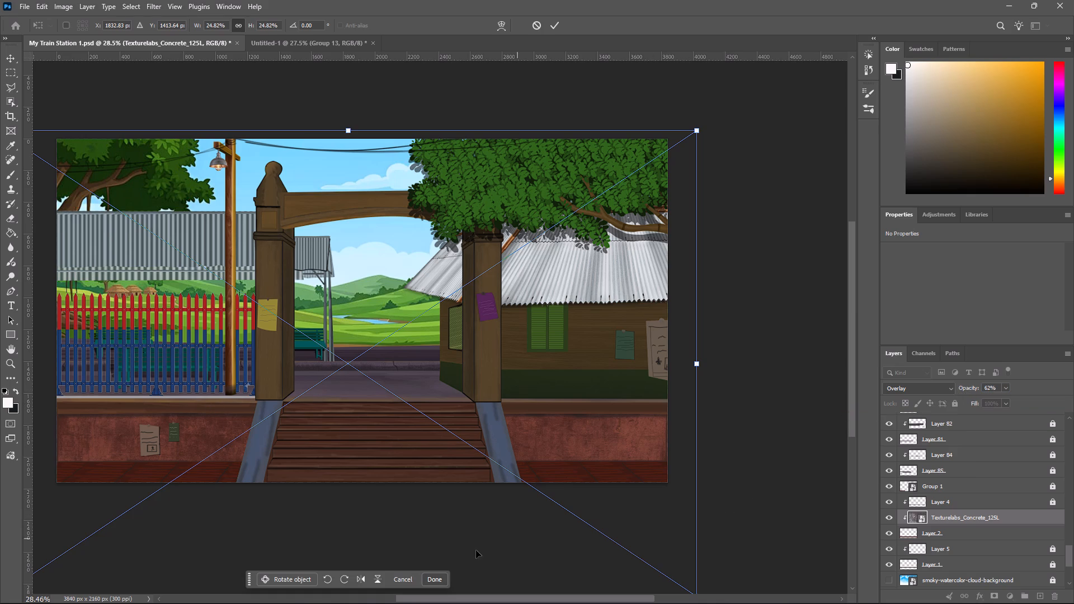
{"action": "left_click", "coordinate": [434, 579]}
{"action": "left_click", "coordinate": [775, 465]}
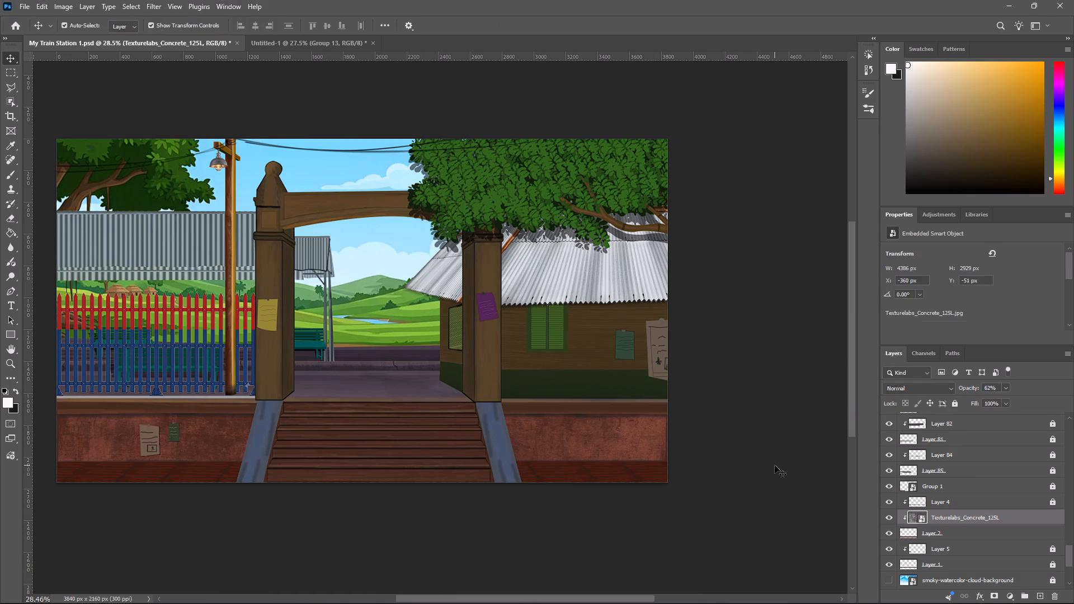
Save the train station document.
{"action": "key", "text": "space"}
{"action": "key", "text": "space"}
{"action": "key", "text": "space"}
{"action": "key", "text": "space"}
{"action": "key", "text": "space"}
{"action": "key", "text": "space"}
{"action": "key", "text": "space"}
{"action": "key", "text": "space"}
{"action": "key", "text": "space"}
{"action": "key", "text": "space"}
{"action": "key", "text": "space"}
{"action": "key", "text": "space"}
{"action": "key", "text": "space"}
{"action": "left_click_drag", "start_coordinate": [266, 539], "coordinate": [324, 539]}
{"action": "key", "text": "ctrl+s"}
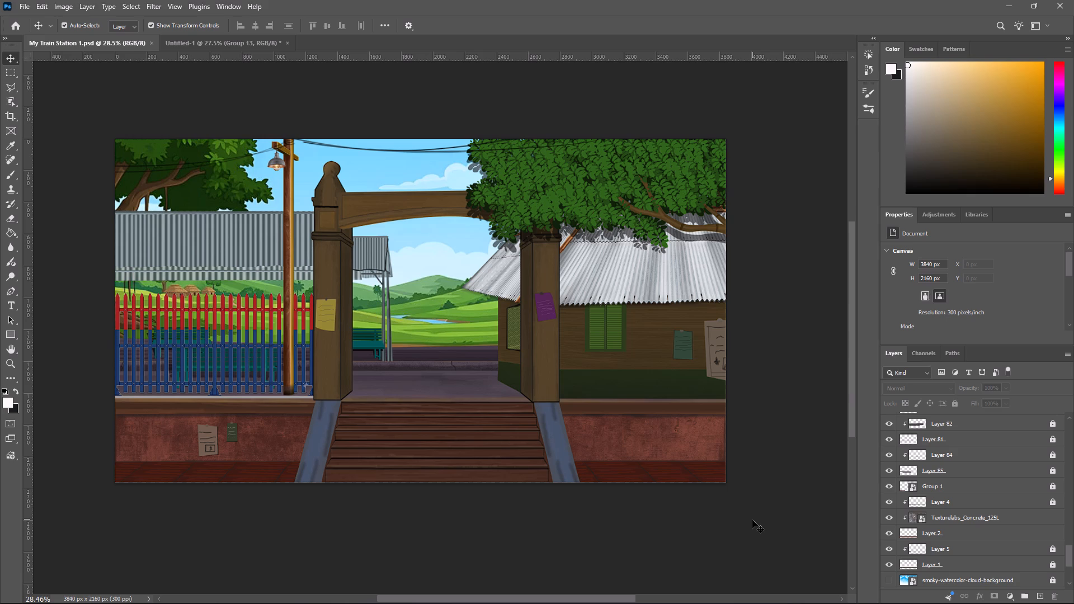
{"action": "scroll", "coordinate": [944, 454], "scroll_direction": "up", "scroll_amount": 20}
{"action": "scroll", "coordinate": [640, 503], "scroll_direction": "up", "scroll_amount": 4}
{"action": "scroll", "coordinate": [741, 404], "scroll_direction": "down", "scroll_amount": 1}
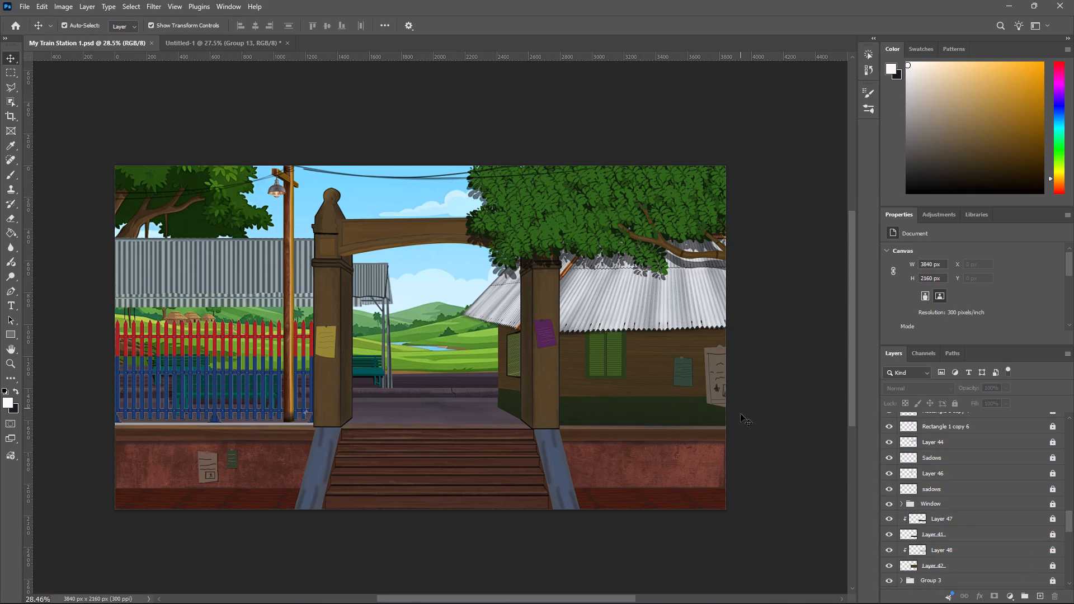
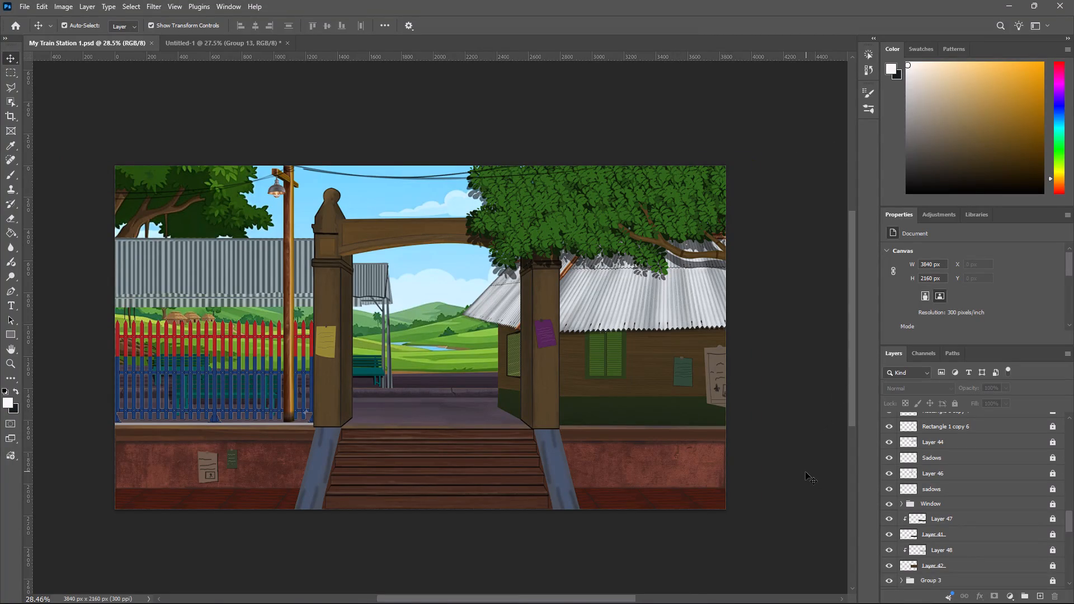
Look through the train station document's layer stack, from the background layers up to the top groups and back down, checking which scene element each layer holds.
{"action": "scroll", "coordinate": [976, 527], "scroll_direction": "down", "scroll_amount": 11}
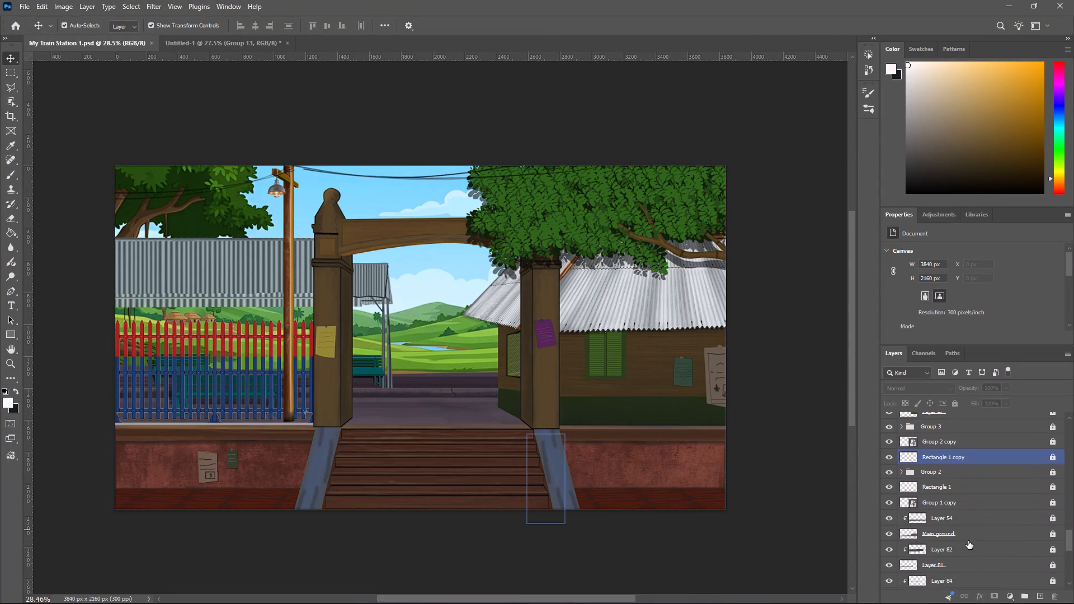
{"action": "scroll", "coordinate": [968, 541], "scroll_direction": "down", "scroll_amount": 20}
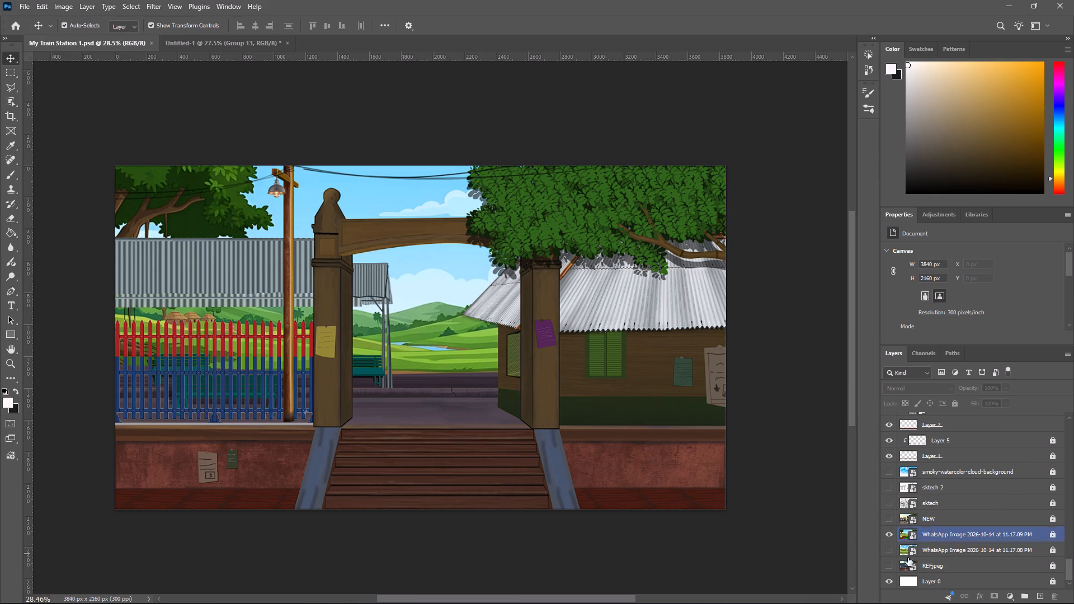
{"action": "scroll", "coordinate": [897, 568], "scroll_direction": "up", "scroll_amount": 9}
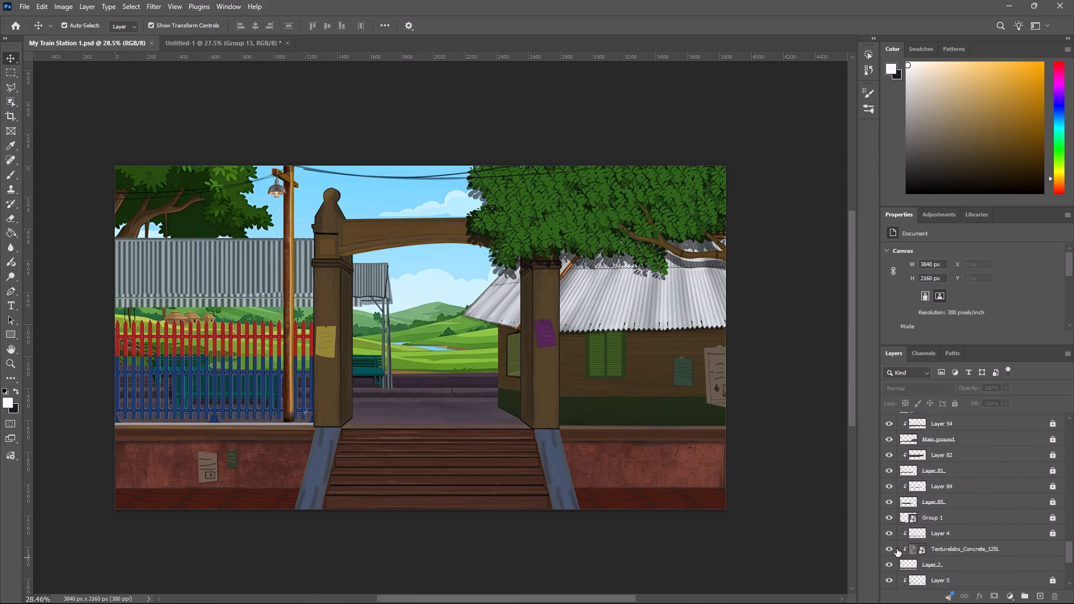
{"action": "scroll", "coordinate": [897, 549], "scroll_direction": "up", "scroll_amount": 4}
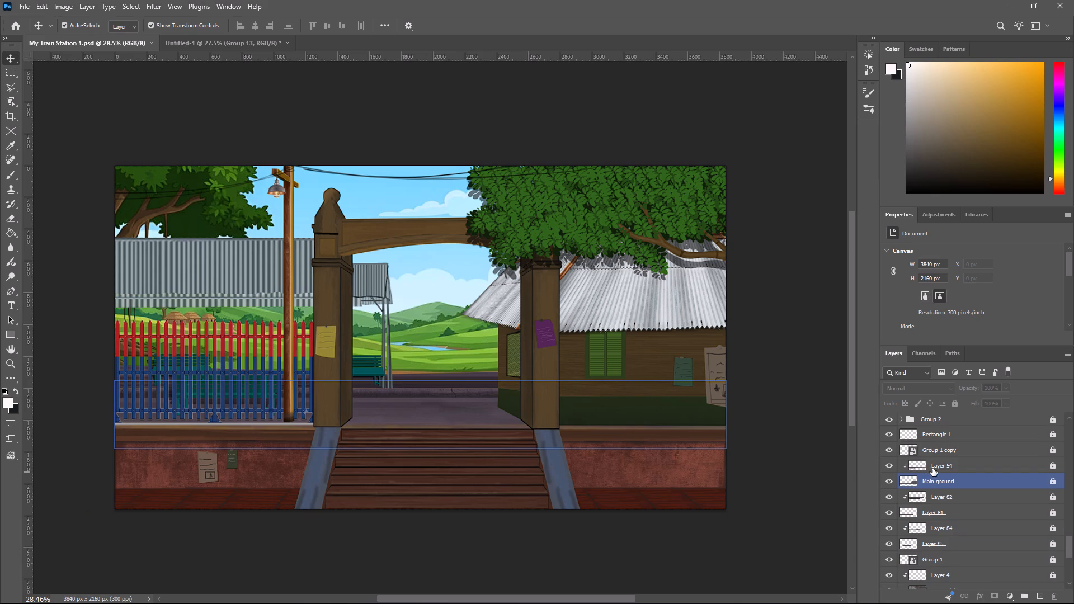
{"action": "scroll", "coordinate": [932, 466], "scroll_direction": "up", "scroll_amount": 6}
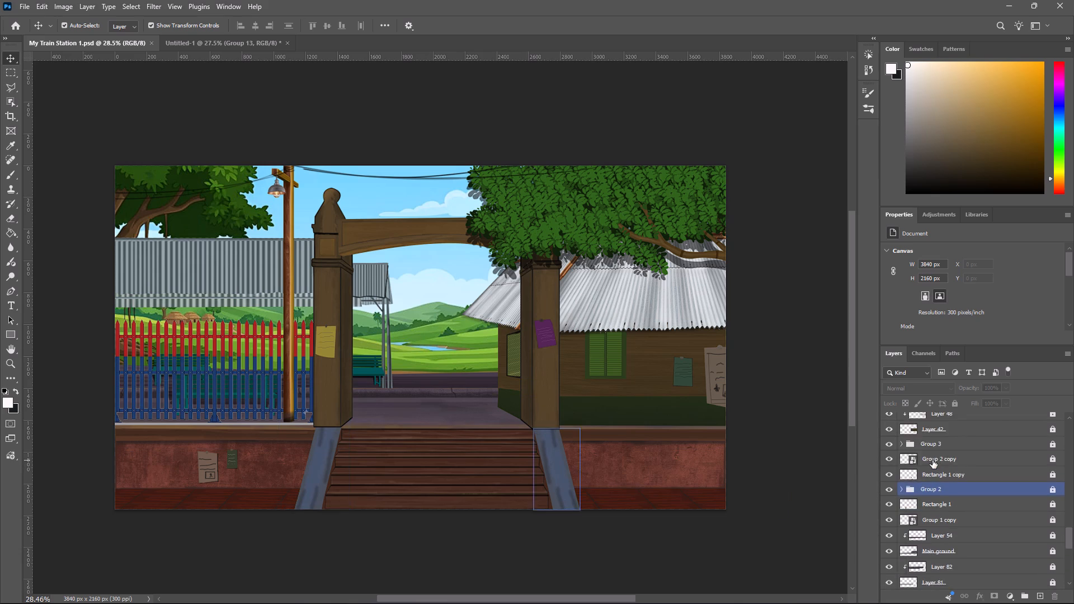
{"action": "scroll", "coordinate": [932, 460], "scroll_direction": "up", "scroll_amount": 7}
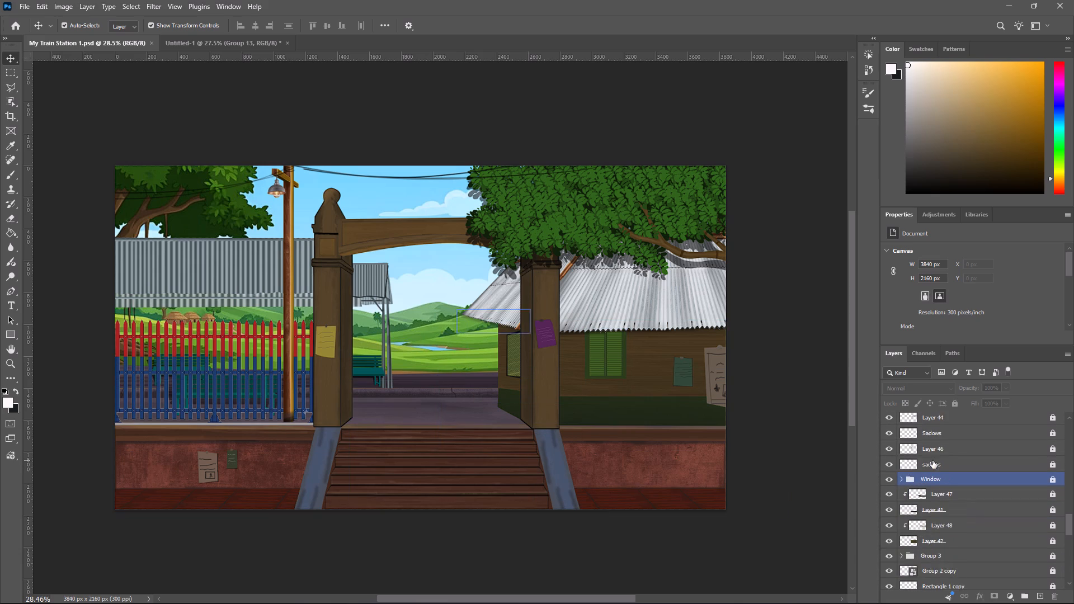
{"action": "scroll", "coordinate": [932, 460], "scroll_direction": "up", "scroll_amount": 11}
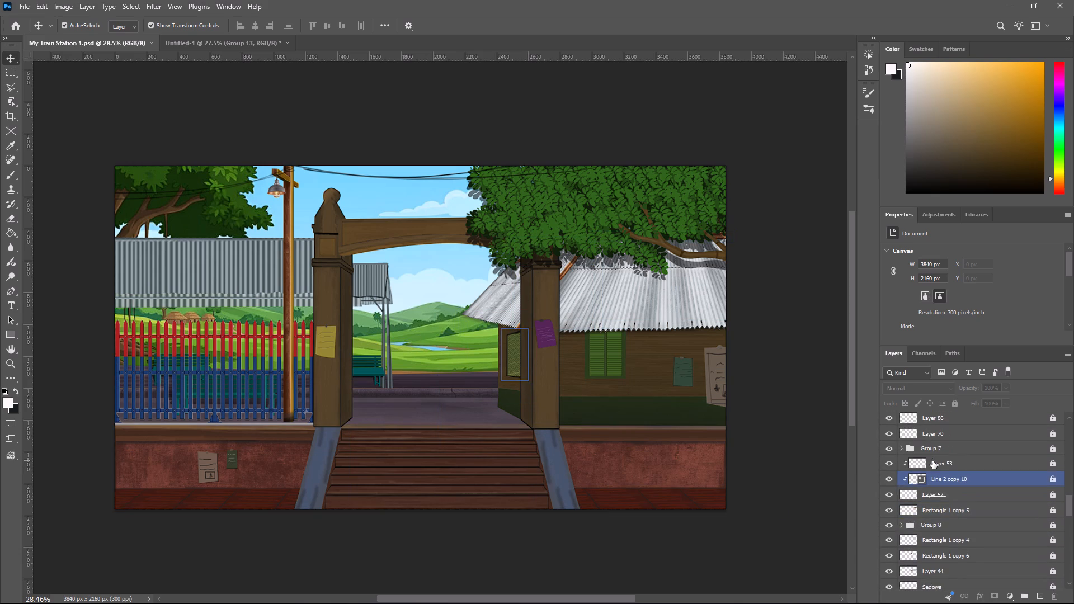
{"action": "scroll", "coordinate": [932, 460], "scroll_direction": "up", "scroll_amount": 10}
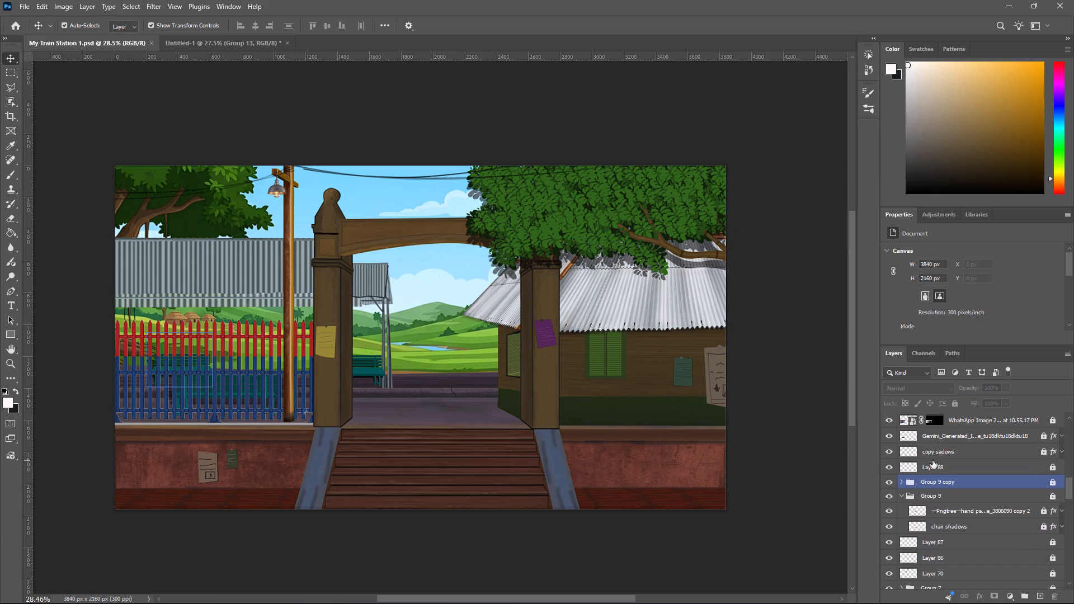
{"action": "scroll", "coordinate": [932, 460], "scroll_direction": "up", "scroll_amount": 7}
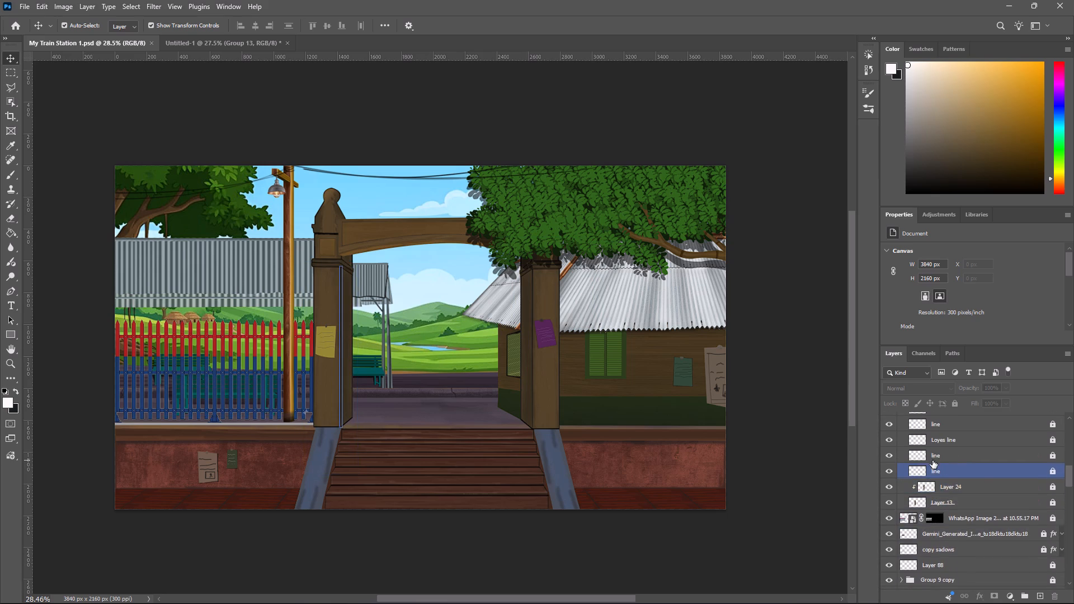
{"action": "scroll", "coordinate": [932, 460], "scroll_direction": "up", "scroll_amount": 11}
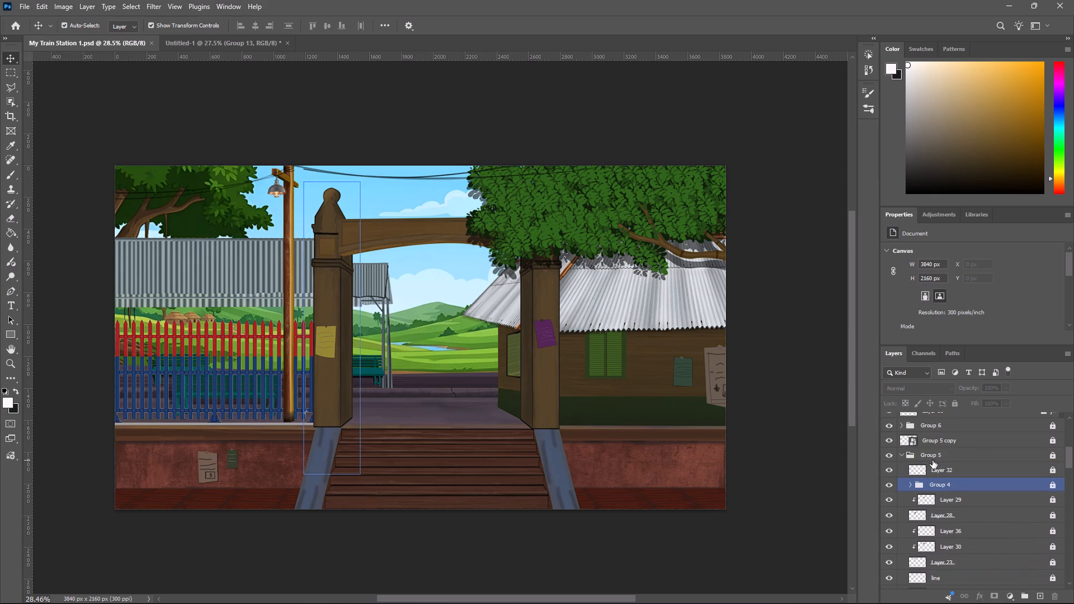
{"action": "scroll", "coordinate": [932, 460], "scroll_direction": "up", "scroll_amount": 7}
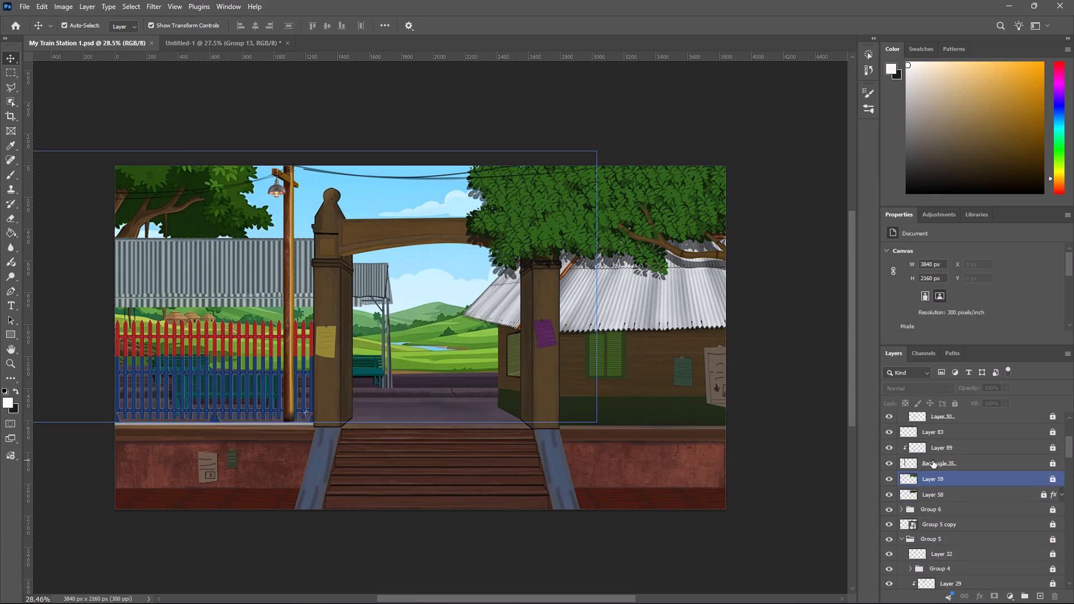
{"action": "scroll", "coordinate": [932, 460], "scroll_direction": "up", "scroll_amount": 6}
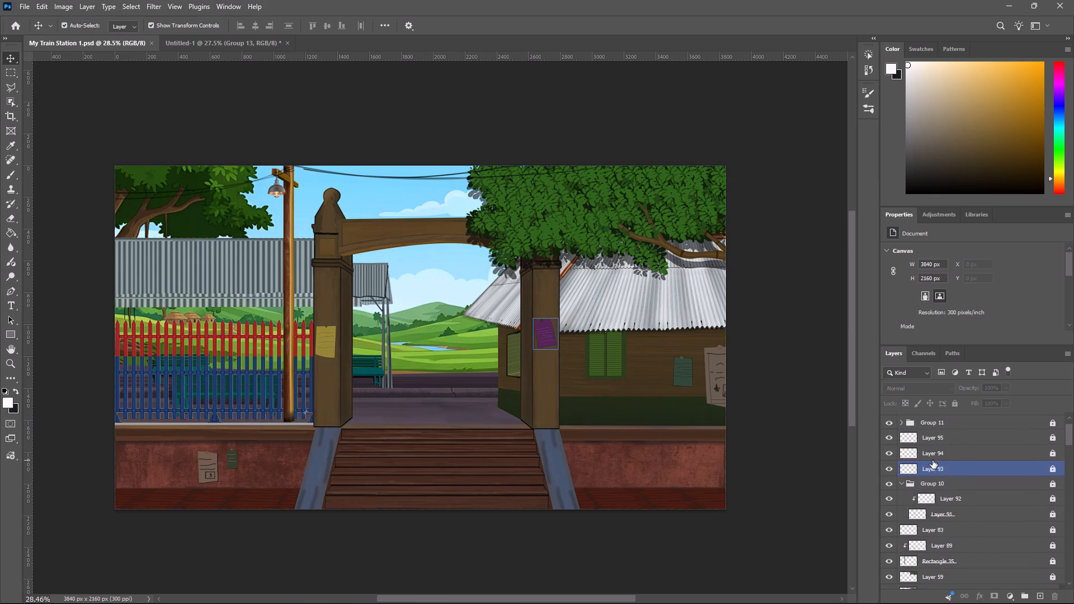
{"action": "scroll", "coordinate": [932, 460], "scroll_direction": "up", "scroll_amount": 8}
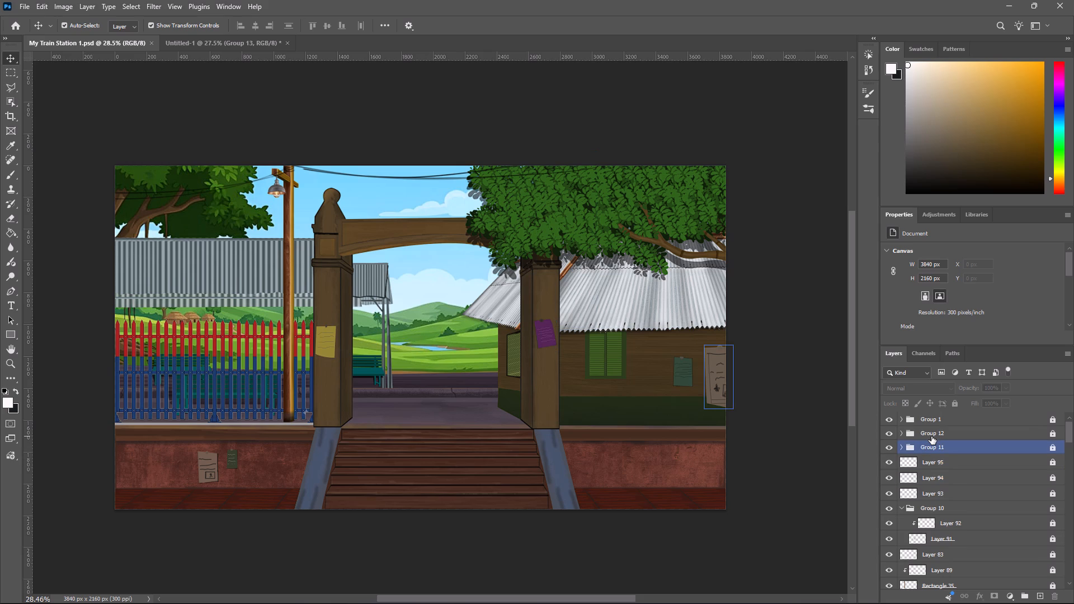
{"action": "scroll", "coordinate": [931, 436], "scroll_direction": "up", "scroll_amount": 3}
{"action": "scroll", "coordinate": [929, 493], "scroll_direction": "down", "scroll_amount": 4}
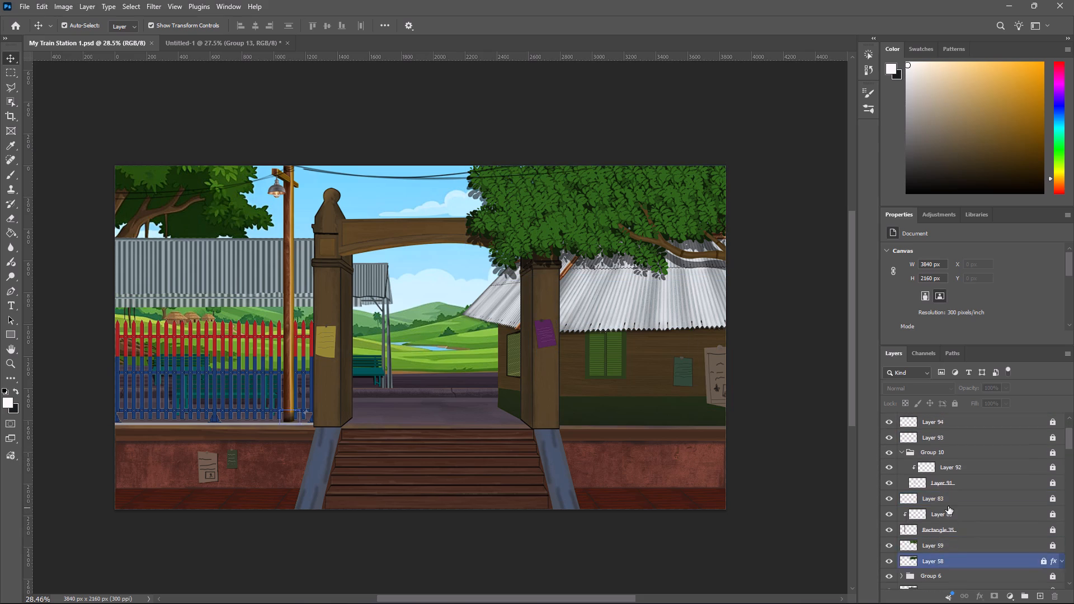
{"action": "scroll", "coordinate": [948, 507], "scroll_direction": "down", "scroll_amount": 8}
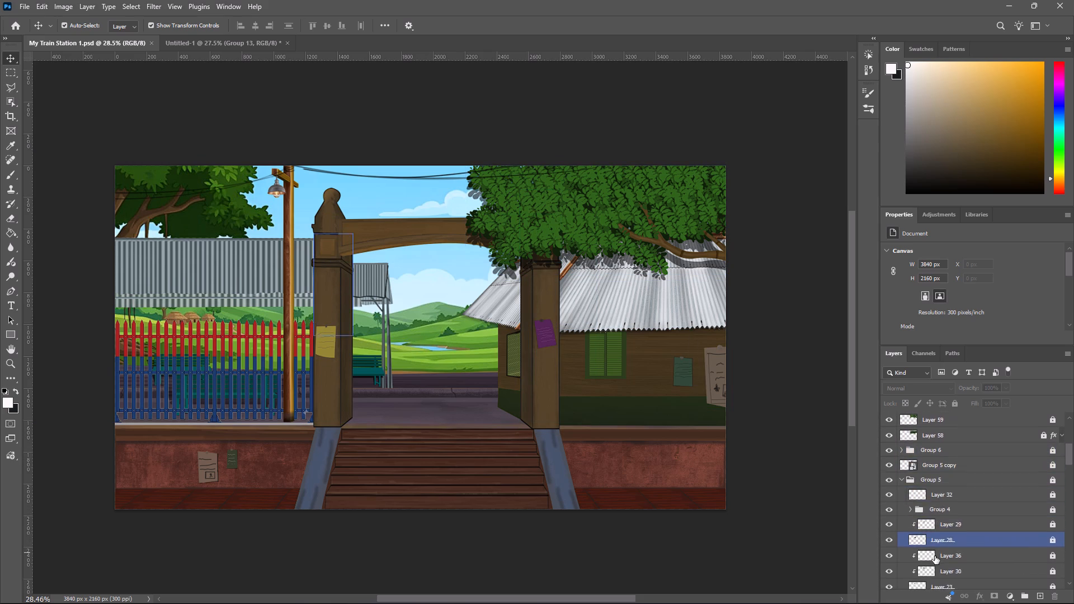
{"action": "scroll", "coordinate": [935, 556], "scroll_direction": "down", "scroll_amount": 13}
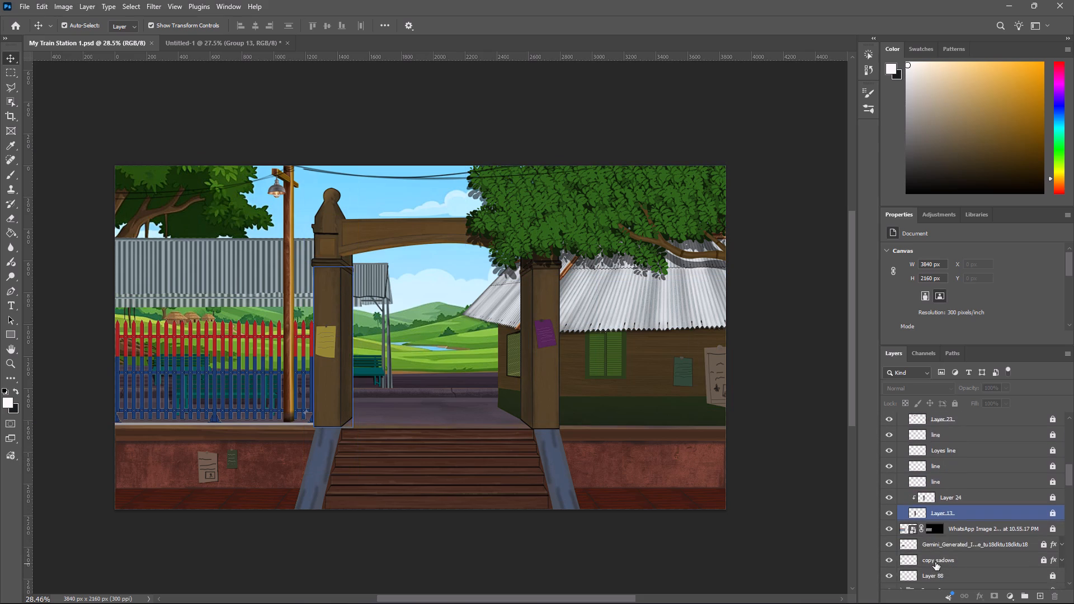
{"action": "scroll", "coordinate": [935, 562], "scroll_direction": "down", "scroll_amount": 13}
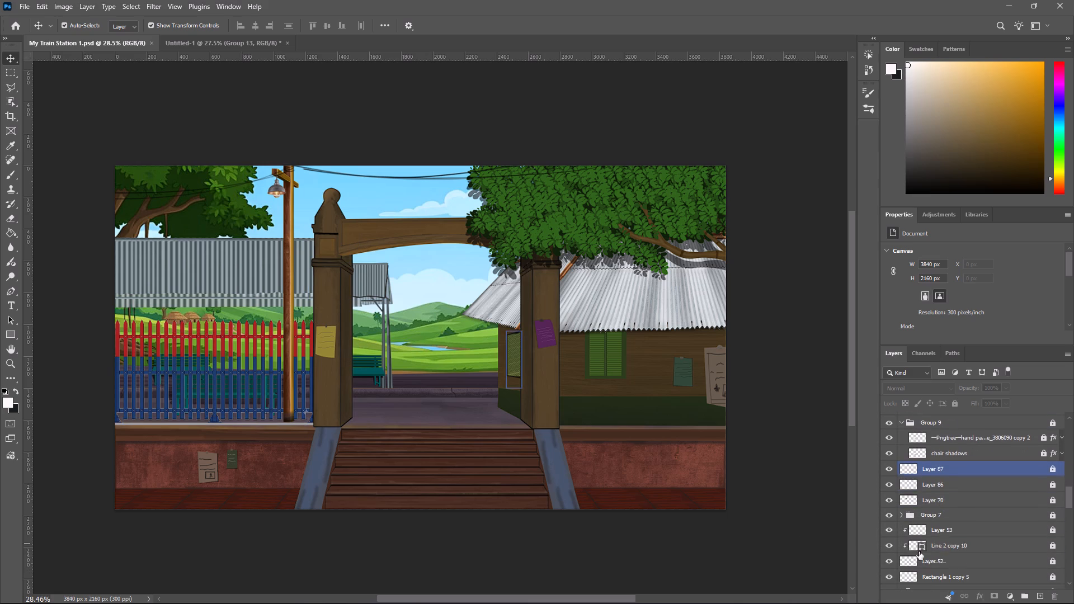
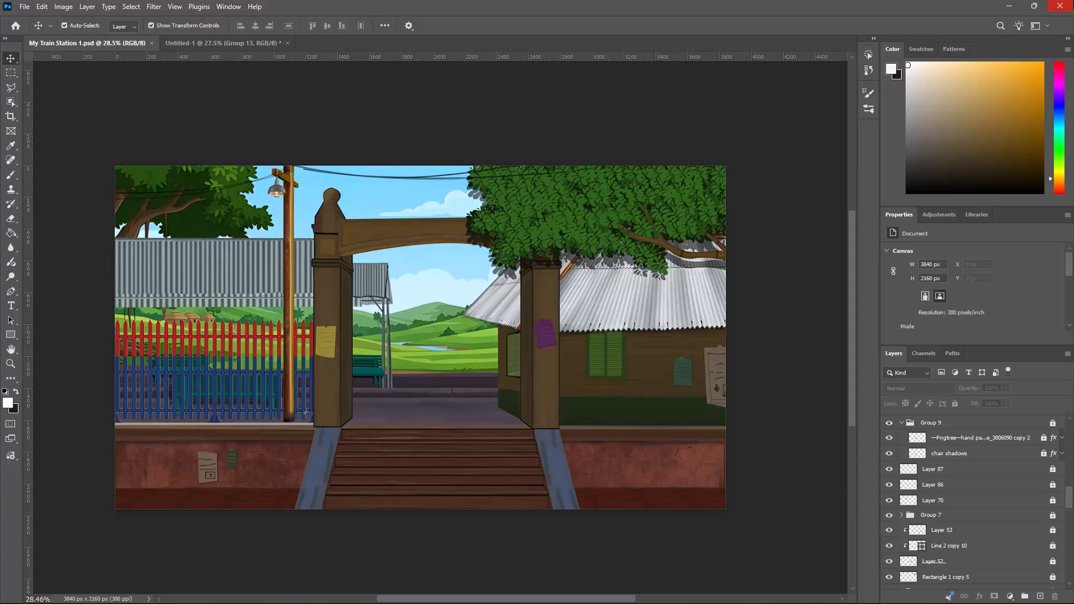
Quit Photoshop and discard the unsaved changes to the Untitled-1 document.
{"action": "left_click", "coordinate": [1073, 0]}
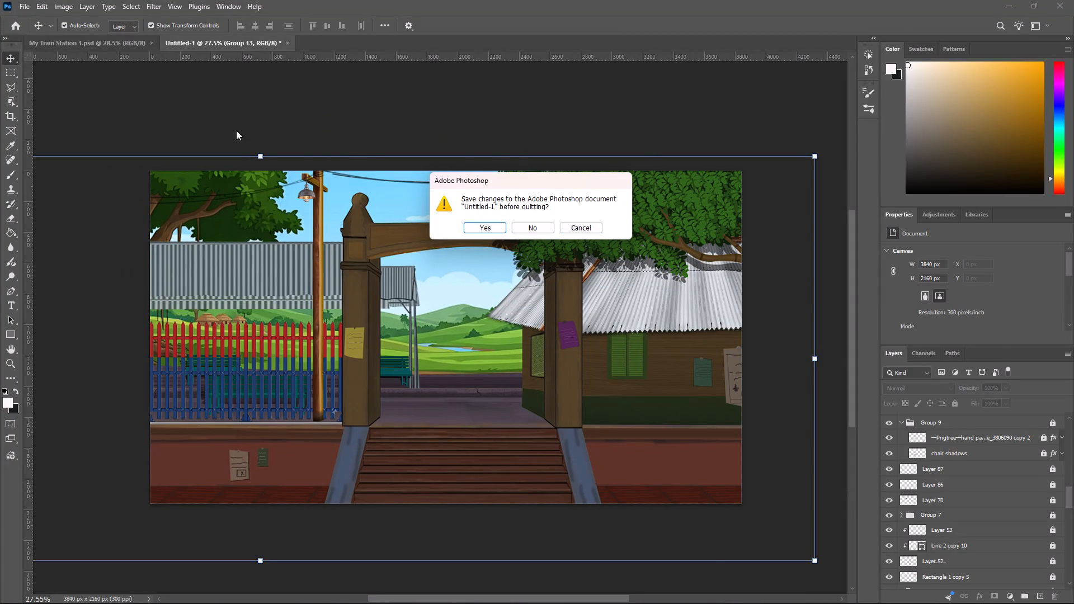
{"action": "left_click", "coordinate": [80, 40]}
{"action": "left_click", "coordinate": [228, 40]}
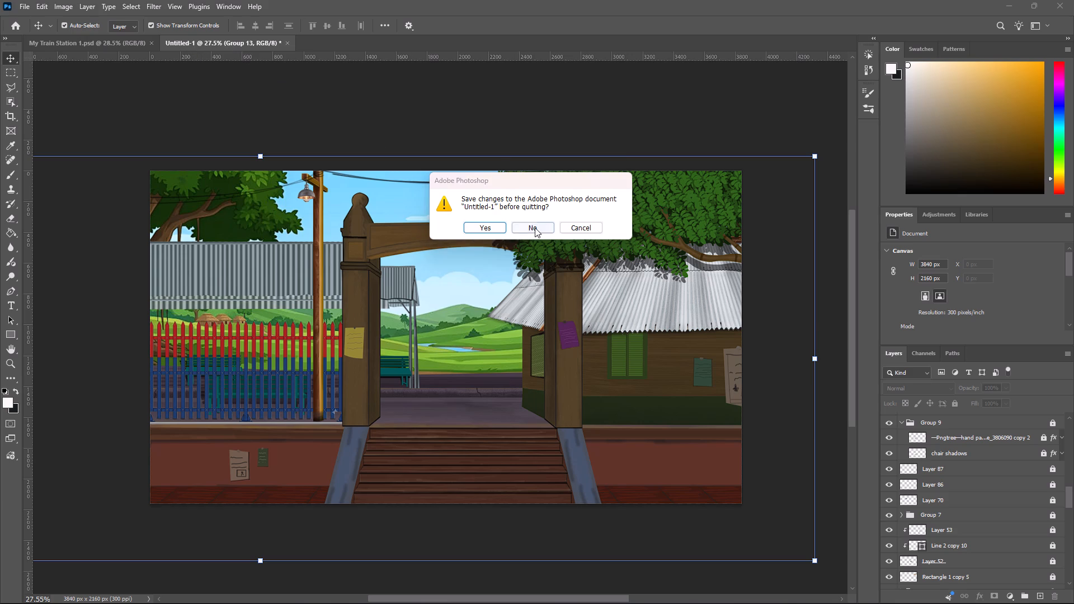
{"action": "left_click", "coordinate": [535, 228]}
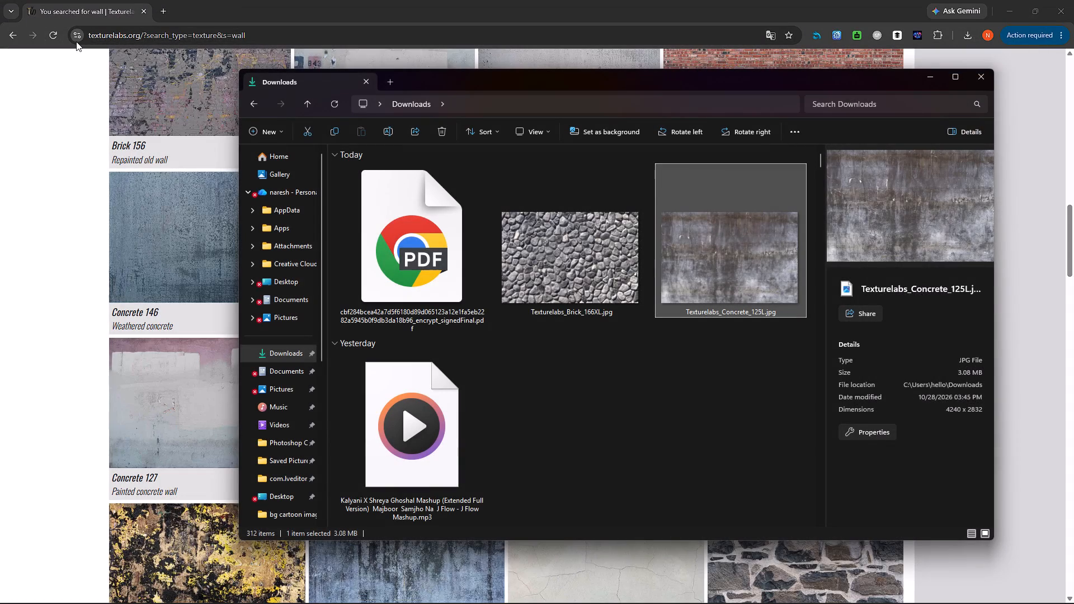
Close the Downloads folder window and the browser showing the Texturelabs search.
{"action": "left_click", "coordinate": [524, 585]}
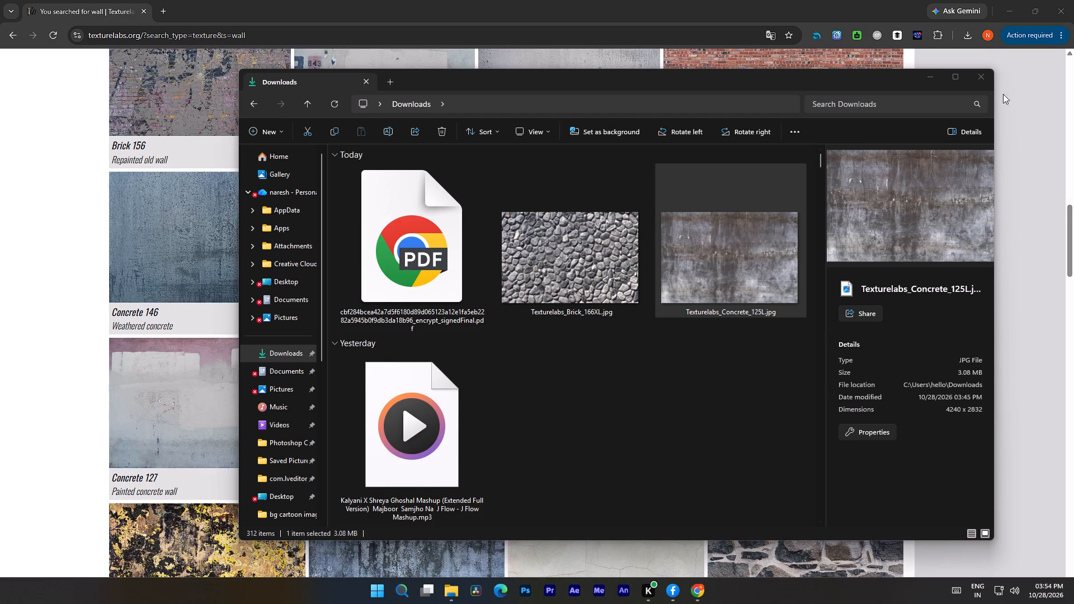
{"action": "left_click", "coordinate": [983, 76]}
{"action": "left_click", "coordinate": [1058, 8]}
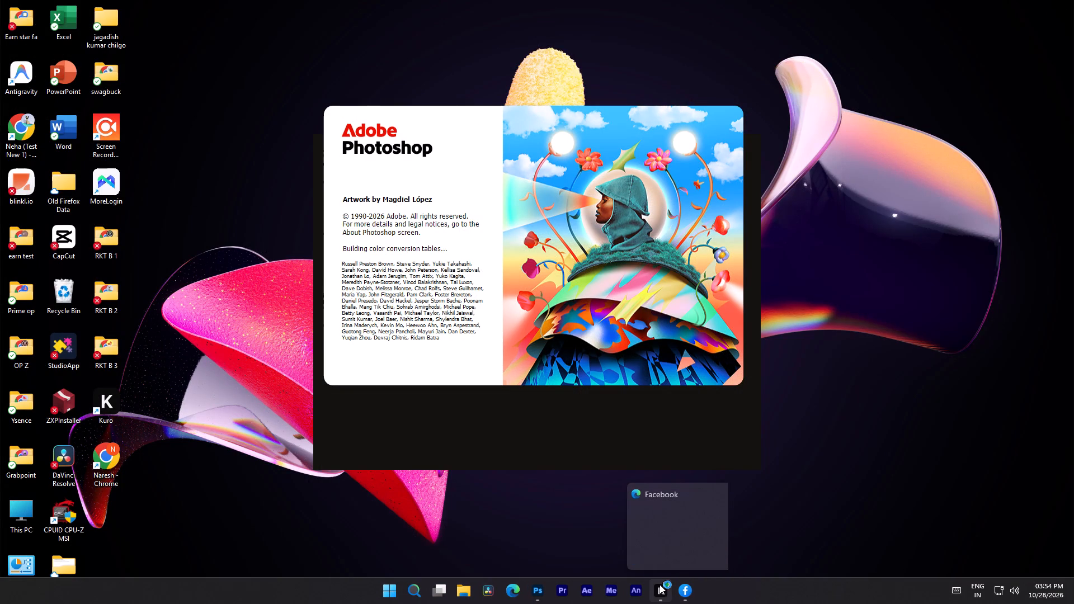
Close the Facebook window that is still running.
{"action": "left_click", "coordinate": [495, 523]}
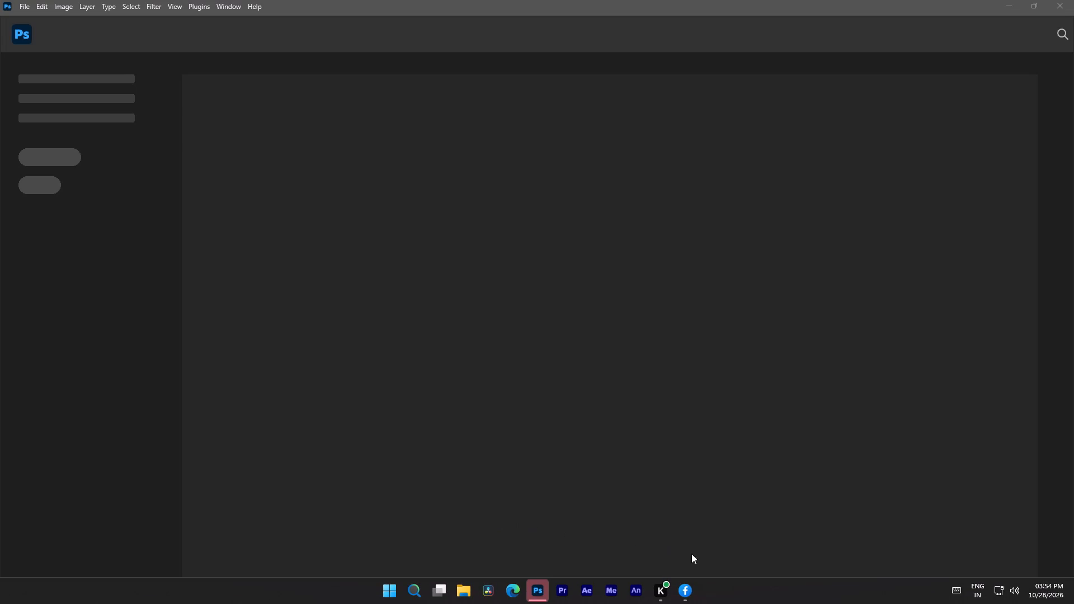
{"action": "left_click", "coordinate": [732, 495]}
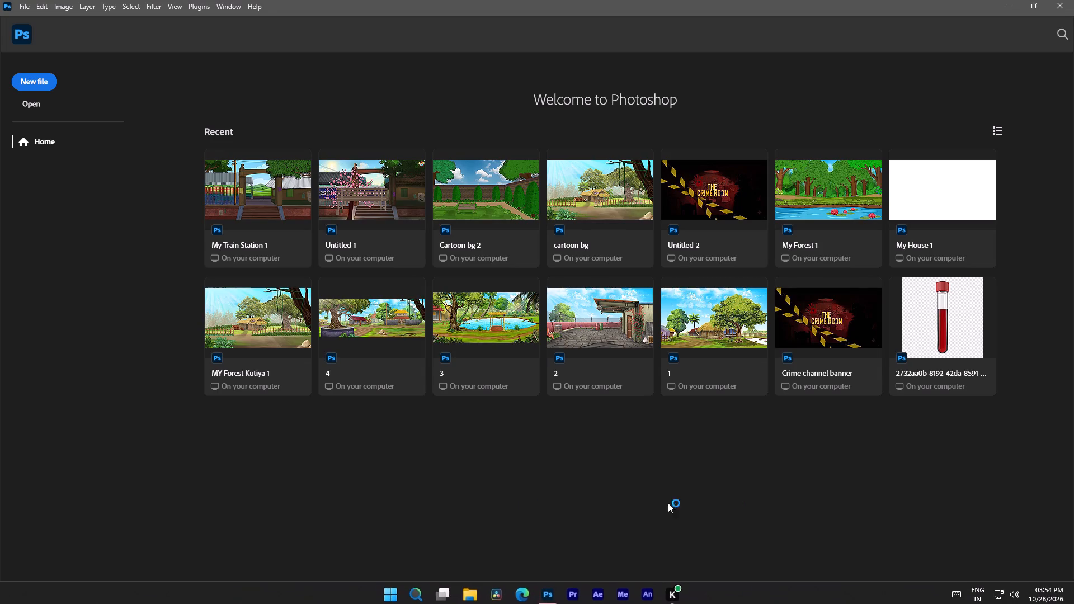
Open the recent document My Train Station 1 in Photoshop.
{"action": "double_click", "coordinate": [288, 190]}
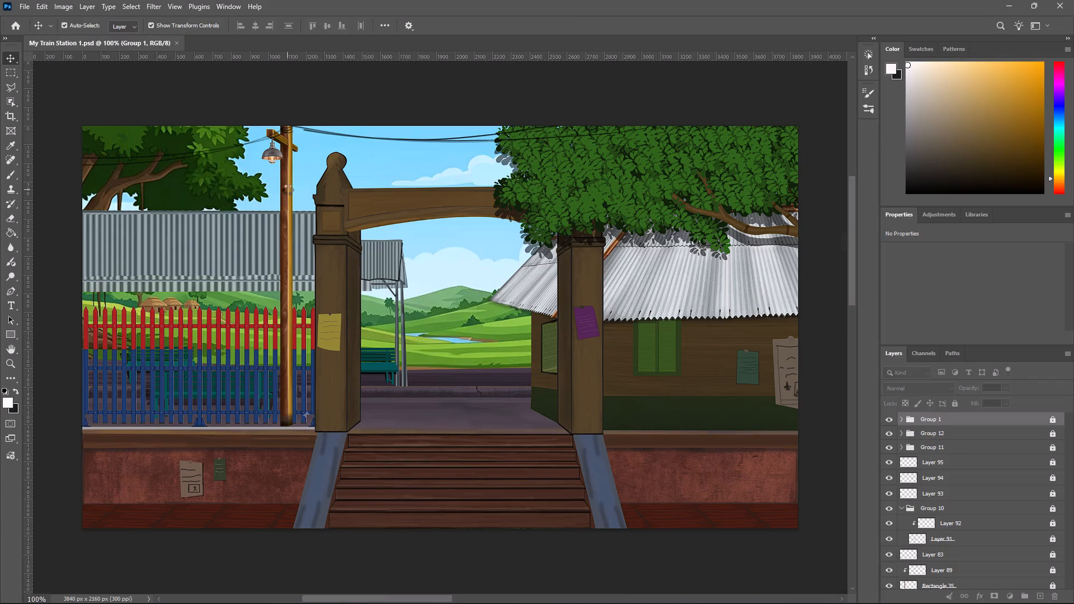
Open the recent document Untitled-1.psd alongside the train station file.
{"action": "left_click", "coordinate": [22, 4]}
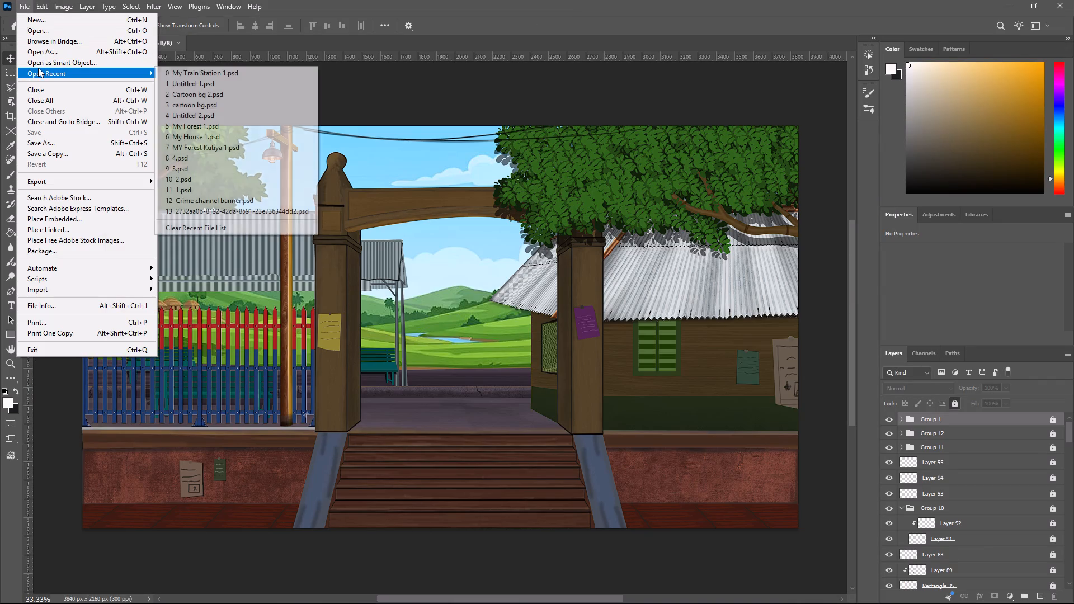
{"action": "left_click", "coordinate": [220, 86]}
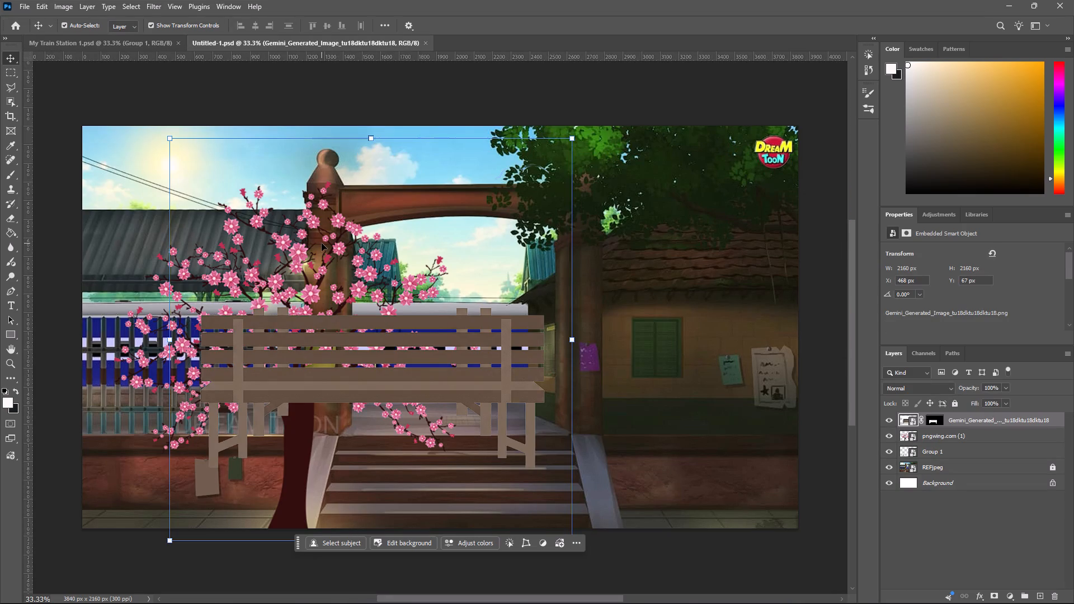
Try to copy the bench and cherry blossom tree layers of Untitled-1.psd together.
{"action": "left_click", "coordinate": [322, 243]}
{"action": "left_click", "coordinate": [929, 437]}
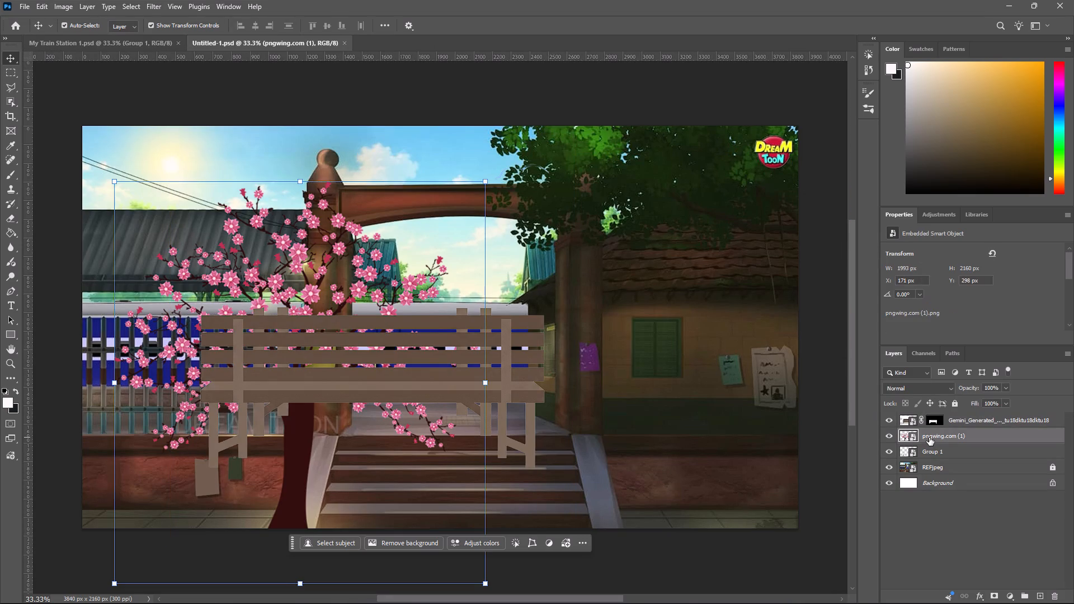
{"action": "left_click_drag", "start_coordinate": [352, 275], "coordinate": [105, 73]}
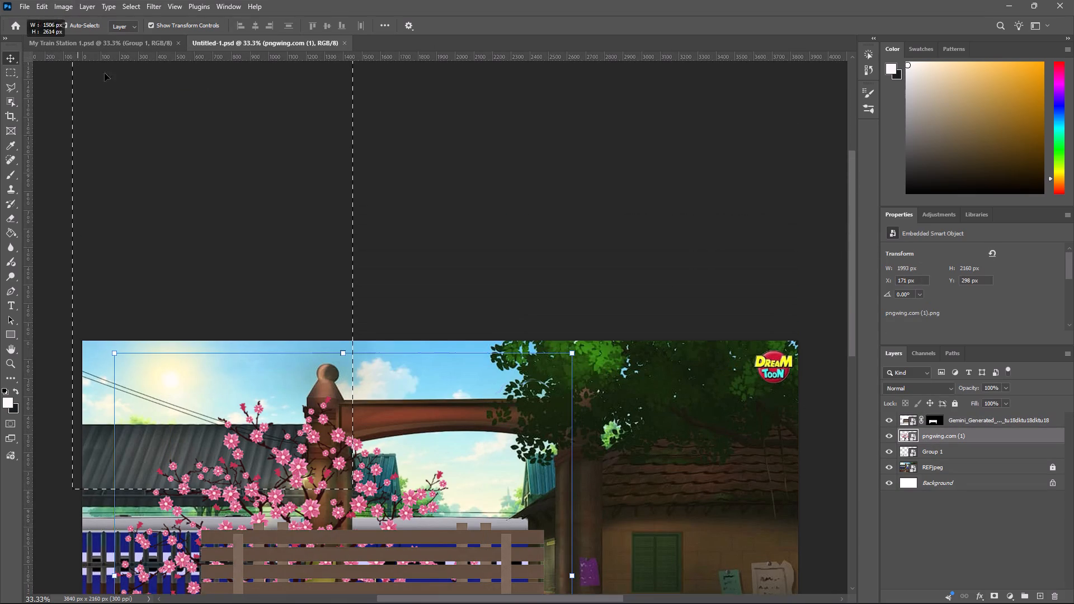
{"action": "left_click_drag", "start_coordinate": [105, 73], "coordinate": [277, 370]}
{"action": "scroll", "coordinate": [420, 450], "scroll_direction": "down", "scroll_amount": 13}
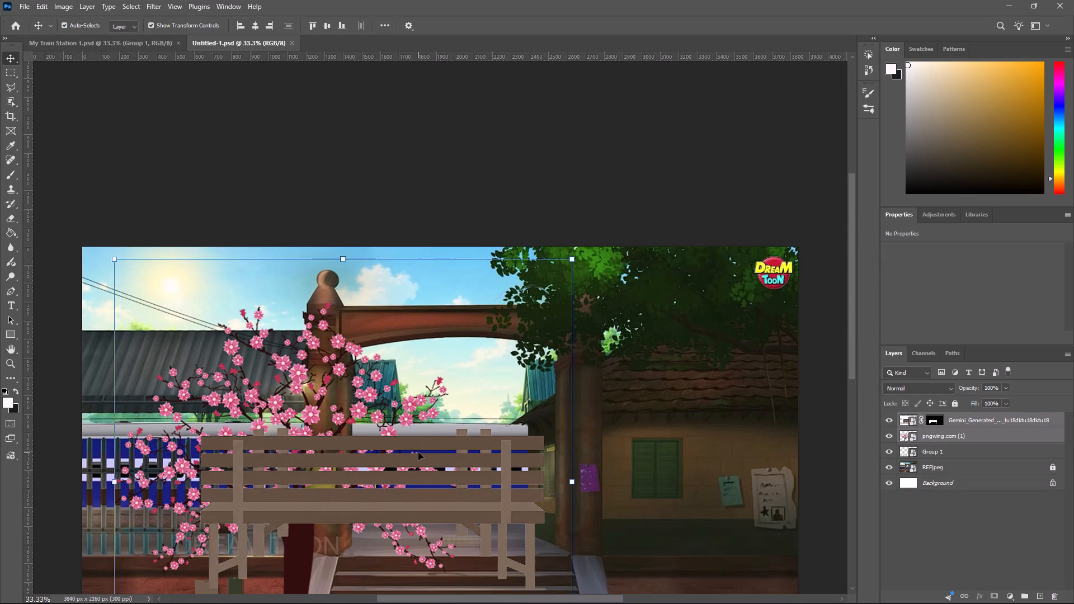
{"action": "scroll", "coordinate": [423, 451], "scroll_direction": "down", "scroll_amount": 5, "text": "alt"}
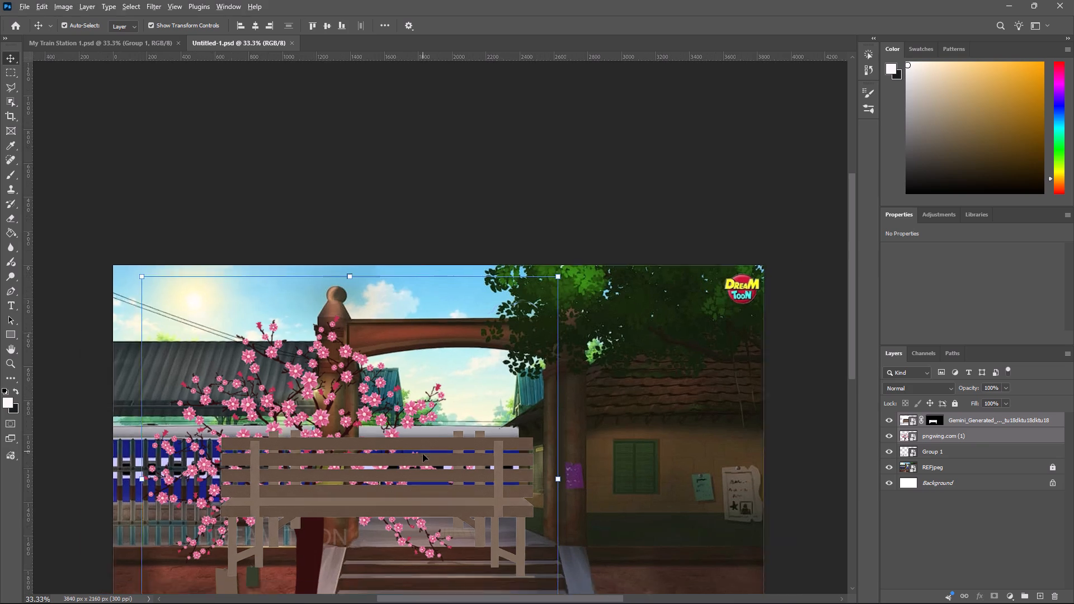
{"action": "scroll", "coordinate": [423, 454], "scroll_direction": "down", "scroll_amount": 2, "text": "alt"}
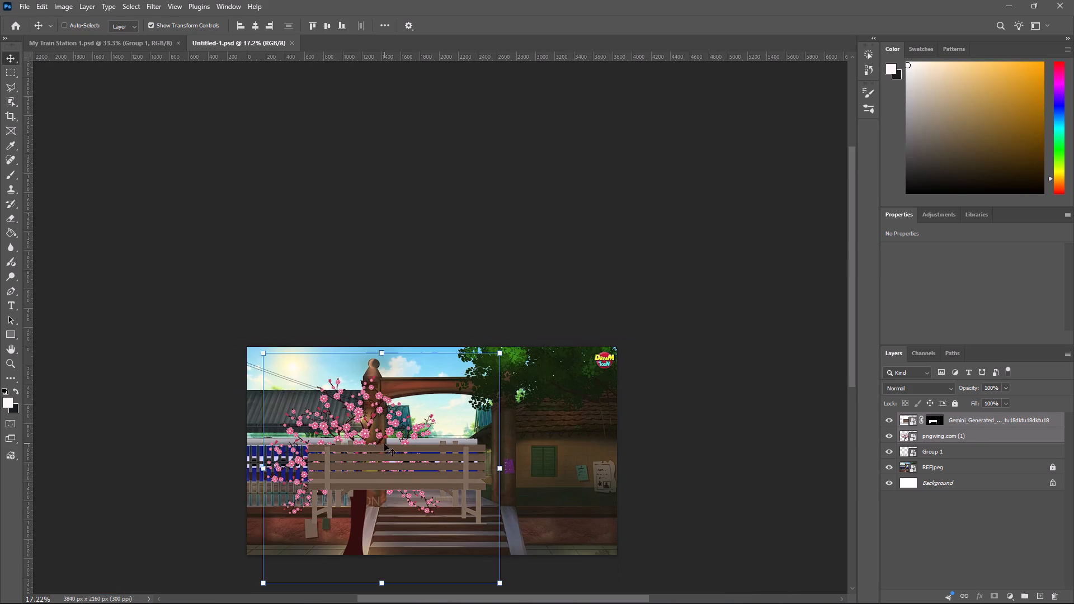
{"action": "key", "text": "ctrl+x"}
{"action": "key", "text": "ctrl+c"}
Copy only the cherry blossom tree layer, pngwing.com (1), and paste it at the top of My Train Station 1.psd.
{"action": "left_click", "coordinate": [951, 439]}
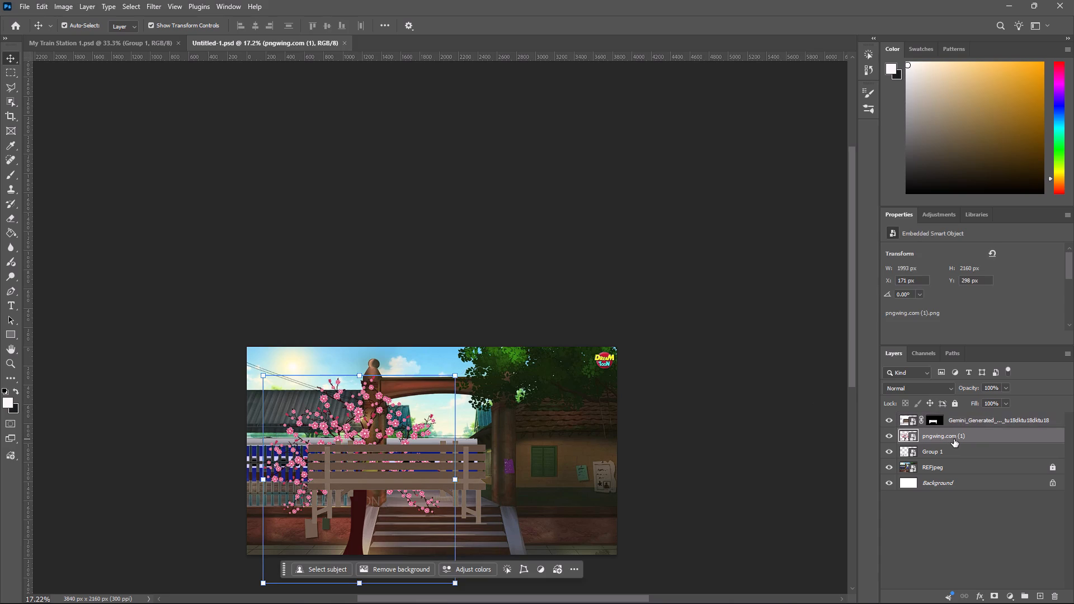
{"action": "key", "text": "ctrl+c"}
{"action": "left_click", "coordinate": [118, 46]}
{"action": "scroll", "coordinate": [897, 447], "scroll_direction": "up", "scroll_amount": 4}
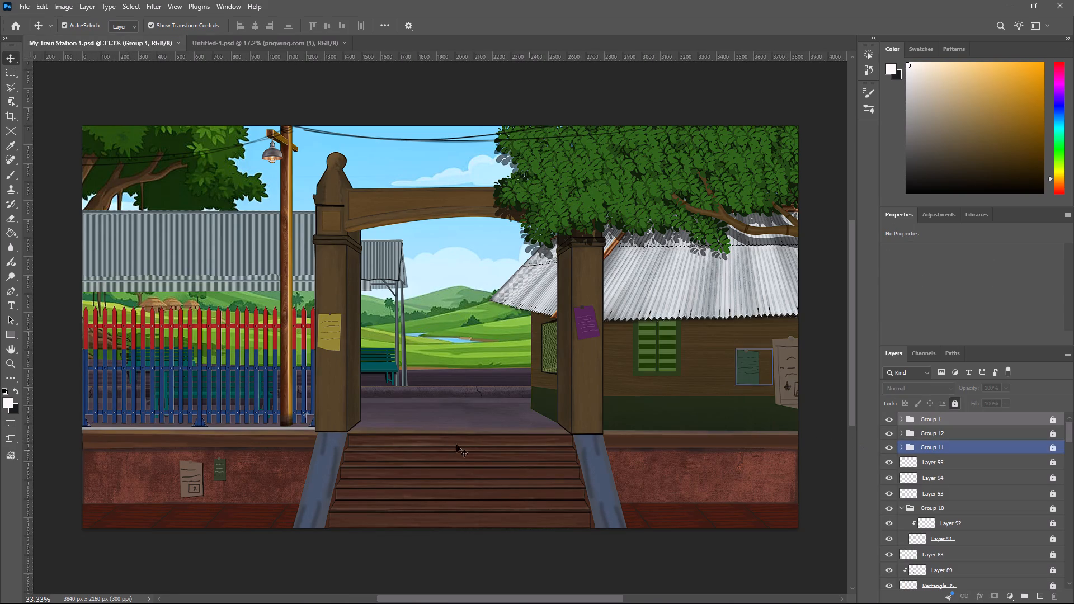
{"action": "key", "text": "ctrl+v"}
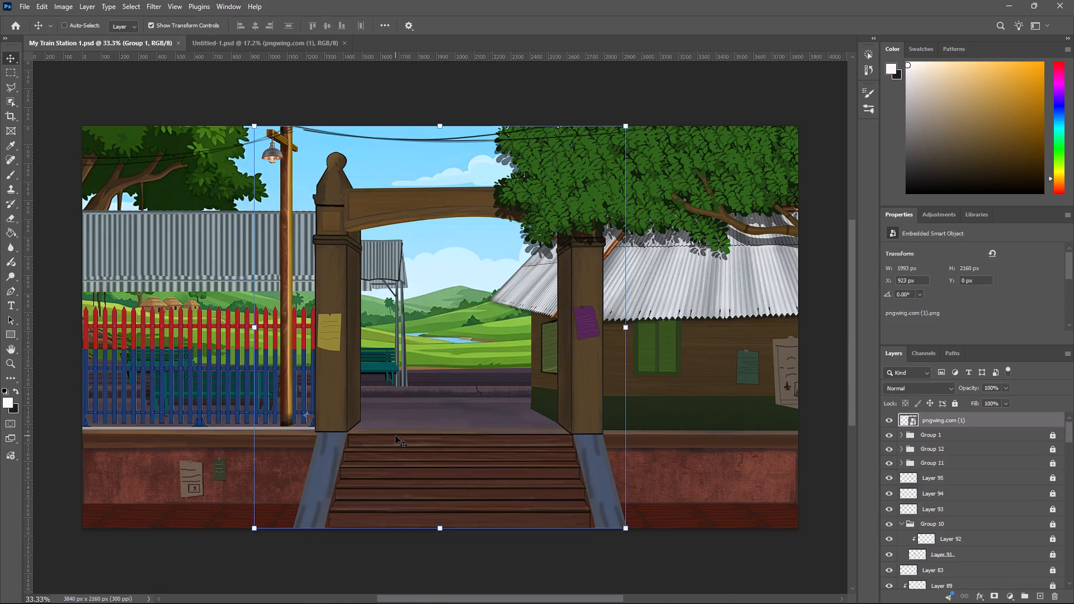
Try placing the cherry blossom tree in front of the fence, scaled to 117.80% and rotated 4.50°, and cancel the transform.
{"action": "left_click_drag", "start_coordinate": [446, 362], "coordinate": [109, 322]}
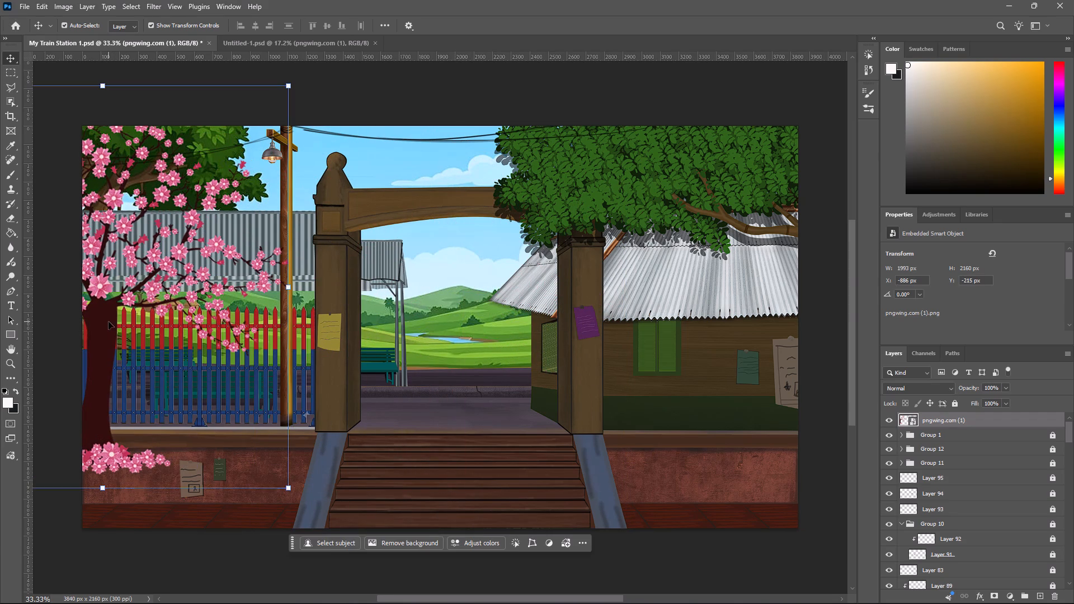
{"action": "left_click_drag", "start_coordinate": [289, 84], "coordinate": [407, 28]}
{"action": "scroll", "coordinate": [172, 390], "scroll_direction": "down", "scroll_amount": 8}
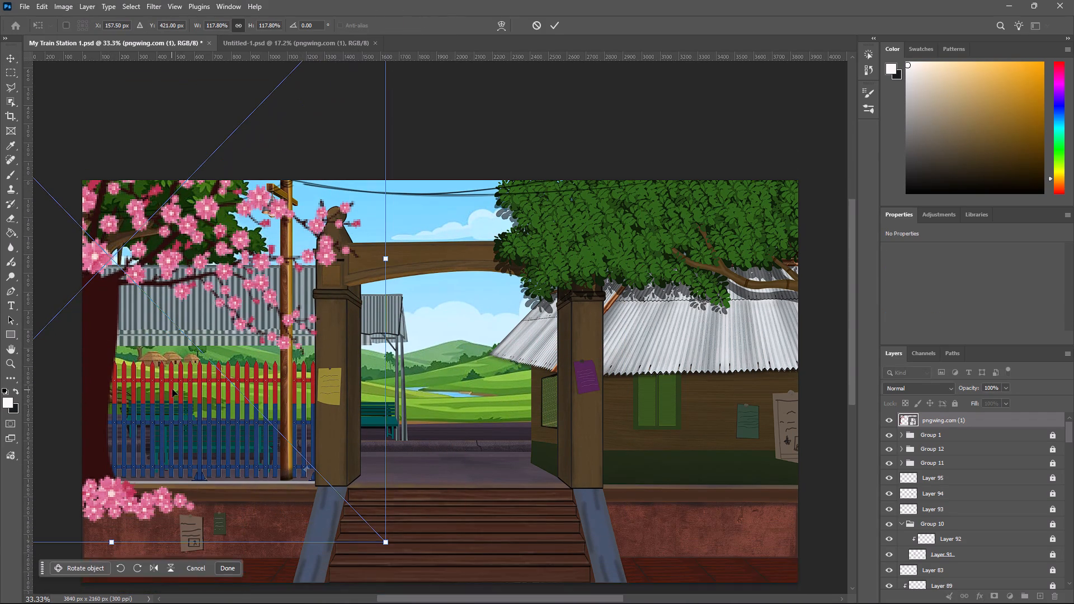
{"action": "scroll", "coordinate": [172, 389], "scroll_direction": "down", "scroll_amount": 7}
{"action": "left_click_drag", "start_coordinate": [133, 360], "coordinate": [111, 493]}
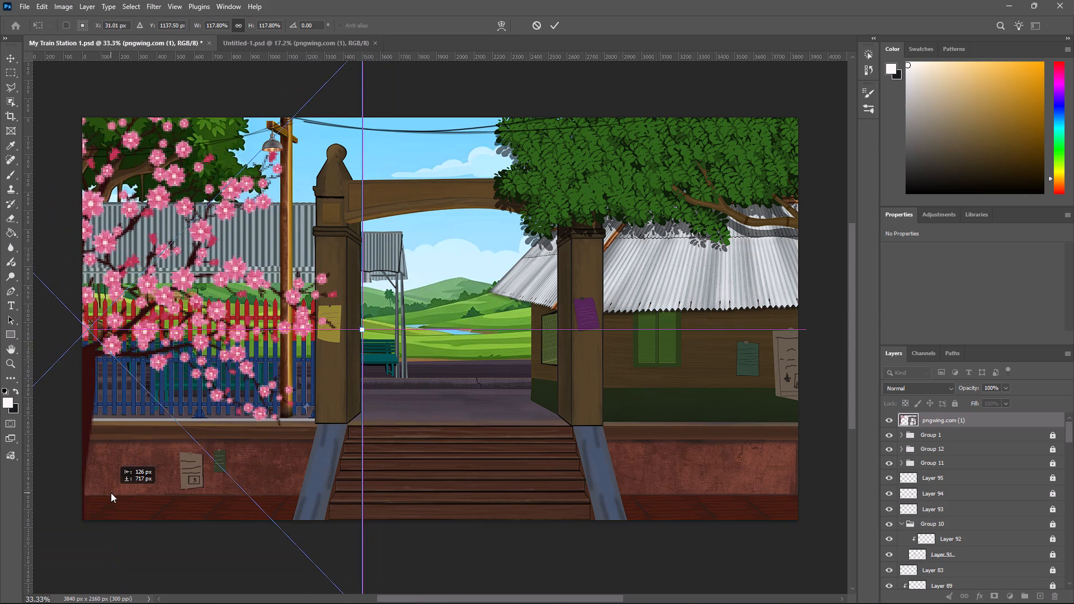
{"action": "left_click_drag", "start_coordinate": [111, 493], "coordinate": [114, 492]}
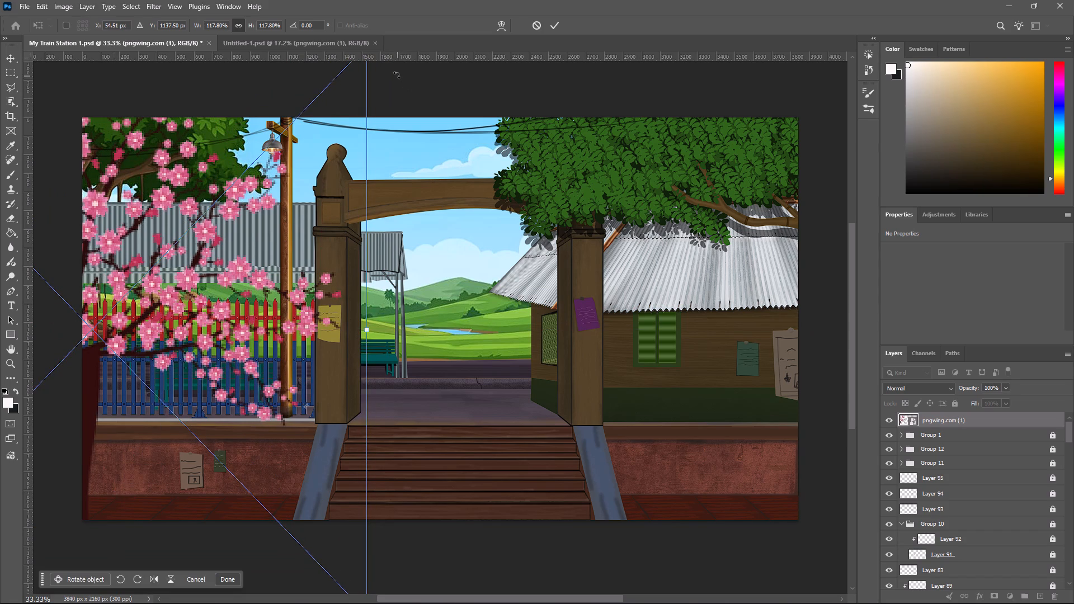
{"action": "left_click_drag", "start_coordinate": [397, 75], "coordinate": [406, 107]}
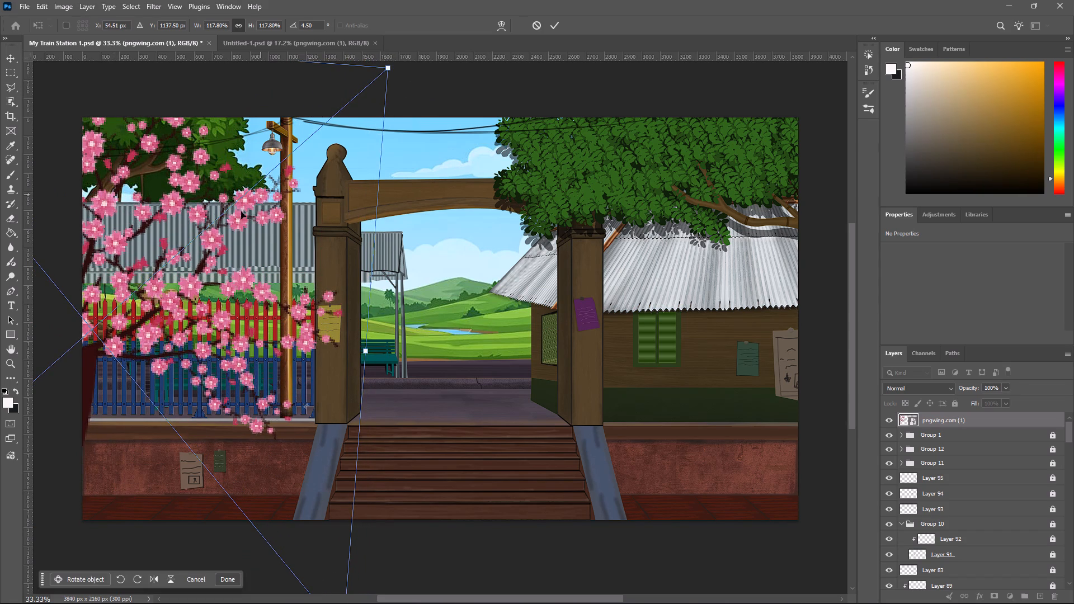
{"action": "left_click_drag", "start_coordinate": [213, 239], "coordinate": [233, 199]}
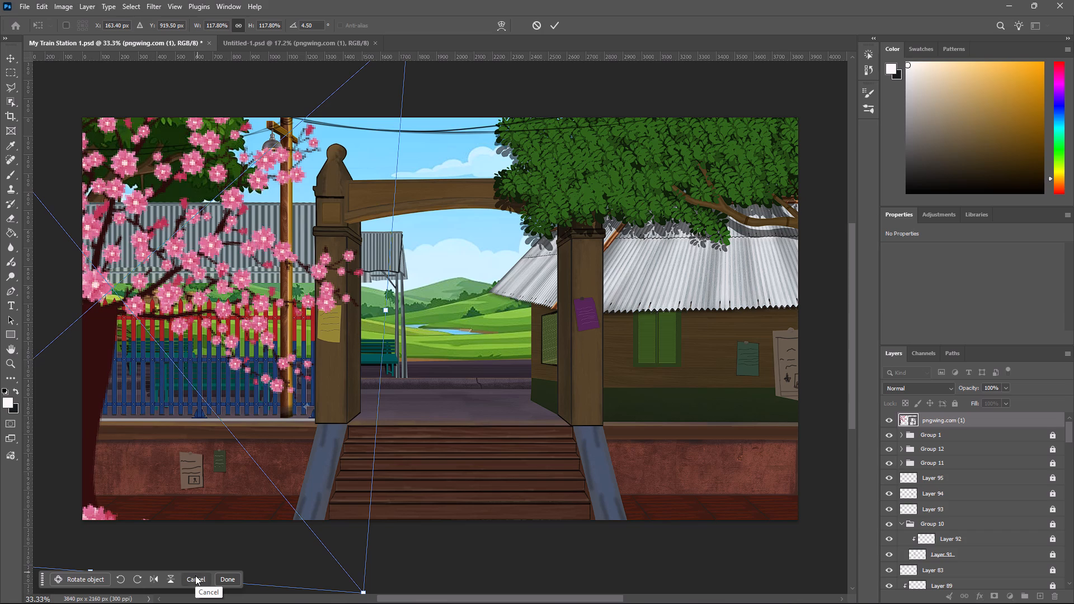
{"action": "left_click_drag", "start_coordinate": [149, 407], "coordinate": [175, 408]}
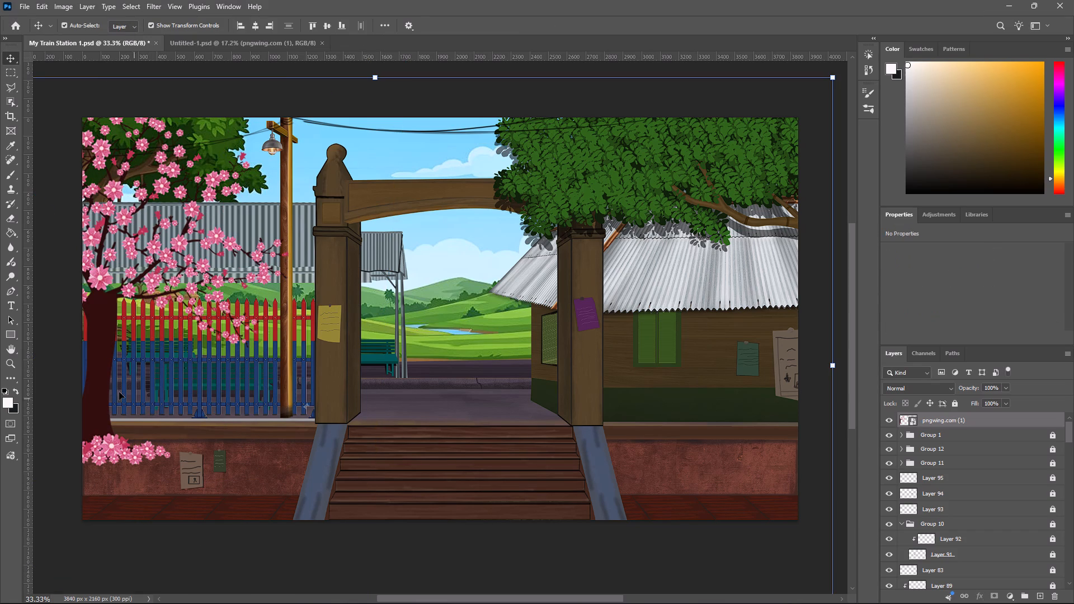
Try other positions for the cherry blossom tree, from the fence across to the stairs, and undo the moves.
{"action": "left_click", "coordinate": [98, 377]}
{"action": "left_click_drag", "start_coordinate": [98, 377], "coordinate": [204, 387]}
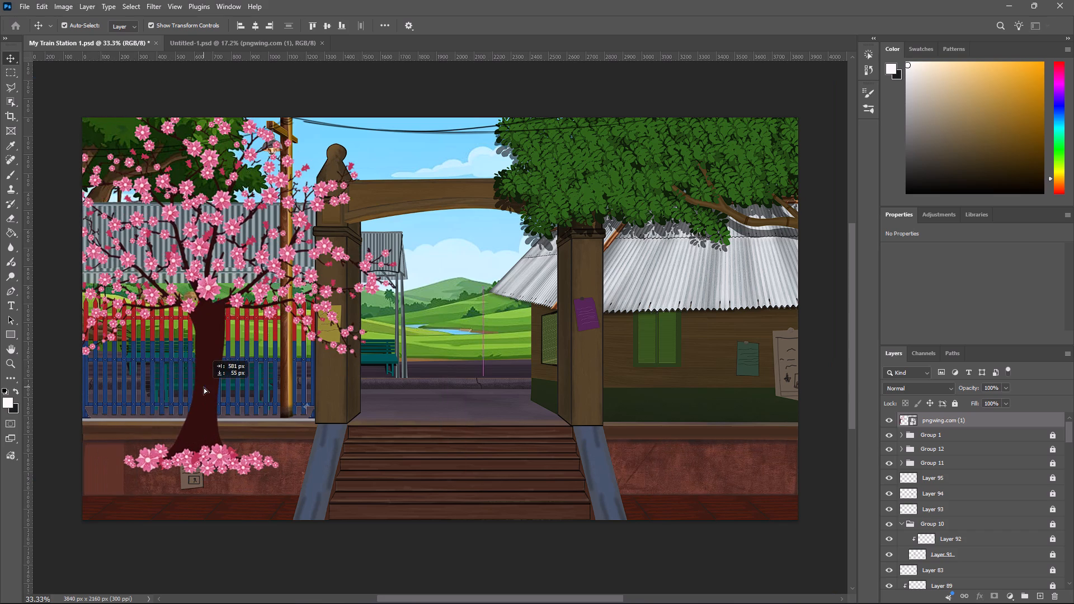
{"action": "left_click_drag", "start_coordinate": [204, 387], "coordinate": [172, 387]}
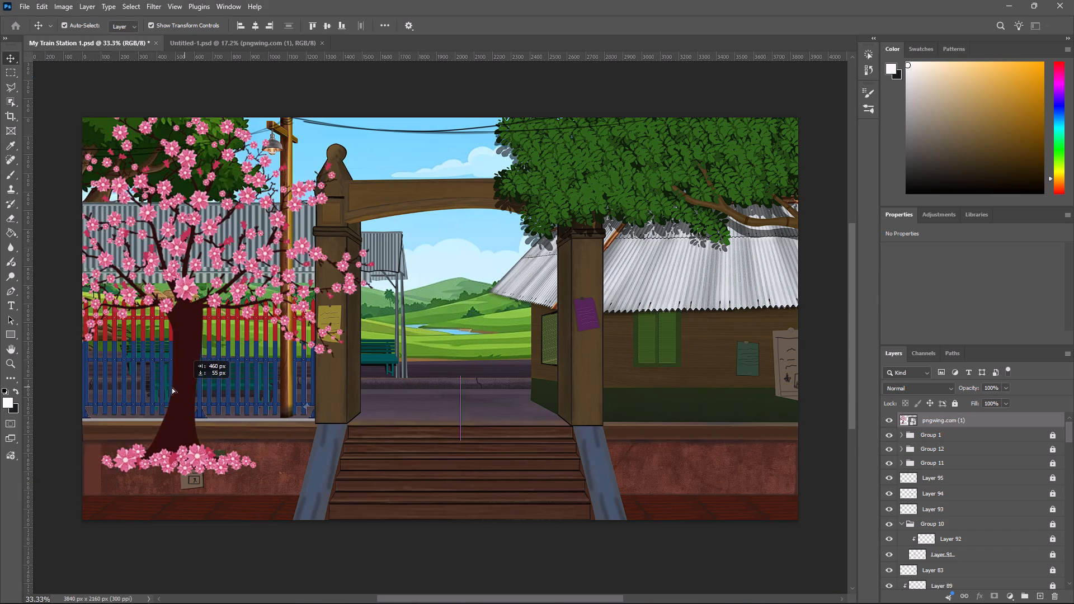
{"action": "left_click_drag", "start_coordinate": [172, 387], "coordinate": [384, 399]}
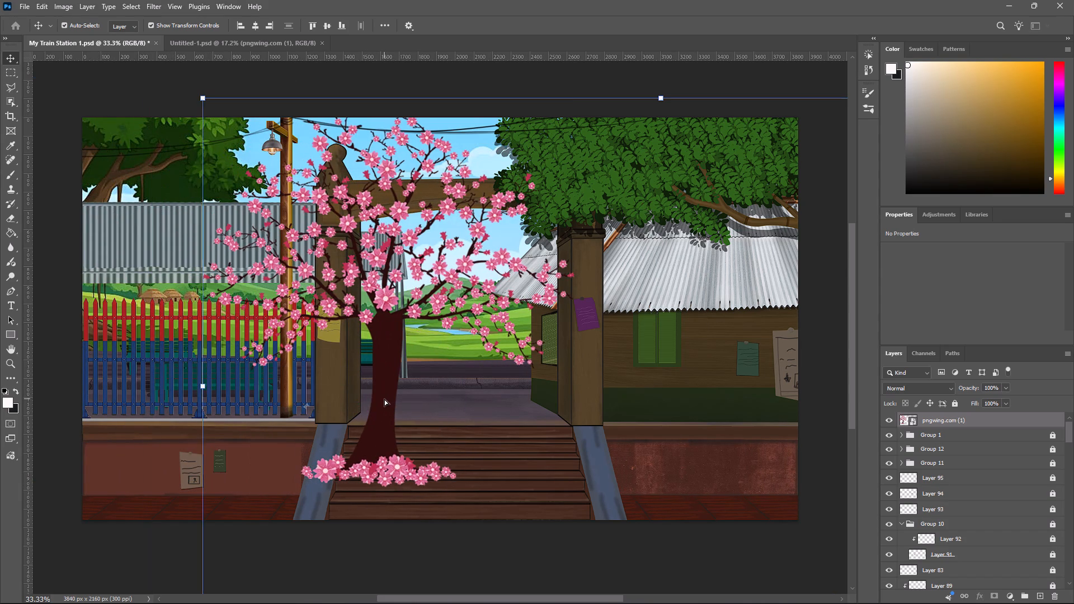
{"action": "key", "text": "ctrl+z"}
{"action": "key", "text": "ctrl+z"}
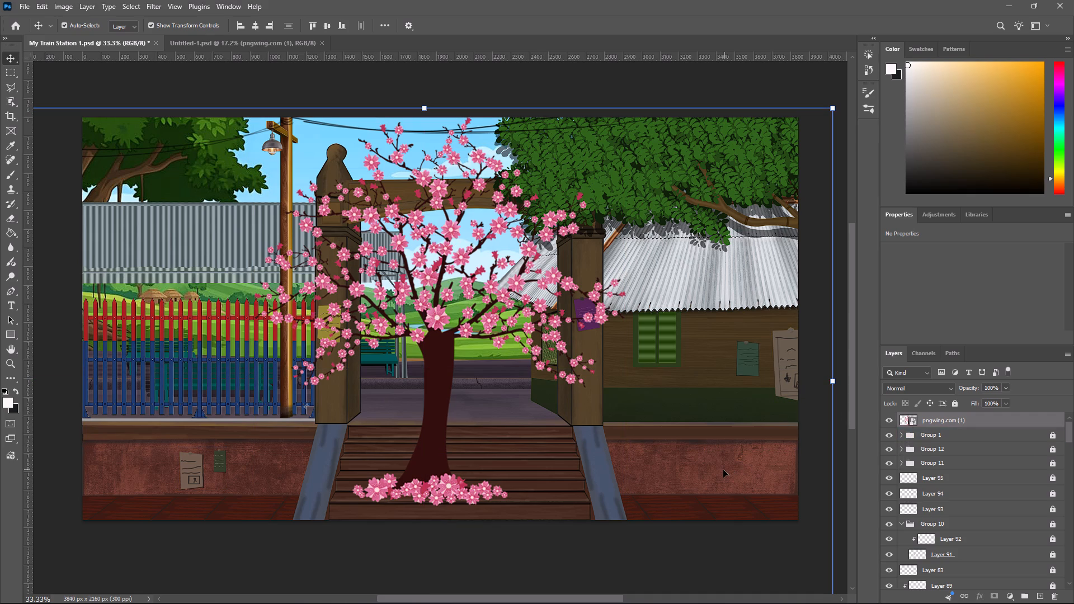
Lock the concrete texture layer Texturelabs_Concrete_125L and the lower wall's Layer 2 beneath it.
{"action": "scroll", "coordinate": [913, 524], "scroll_direction": "down", "scroll_amount": 5}
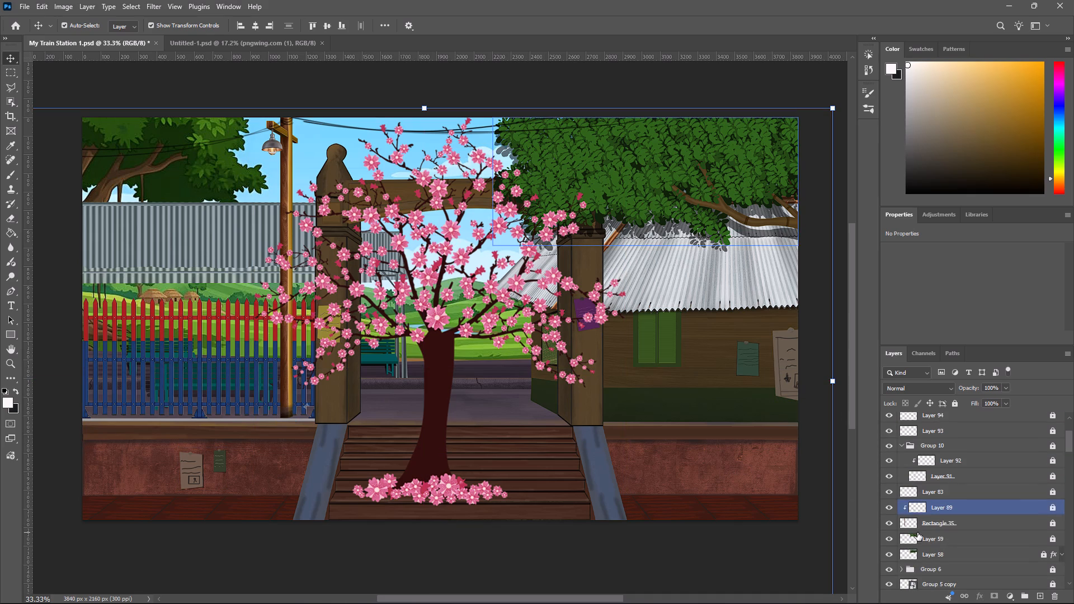
{"action": "scroll", "coordinate": [917, 534], "scroll_direction": "down", "scroll_amount": 11}
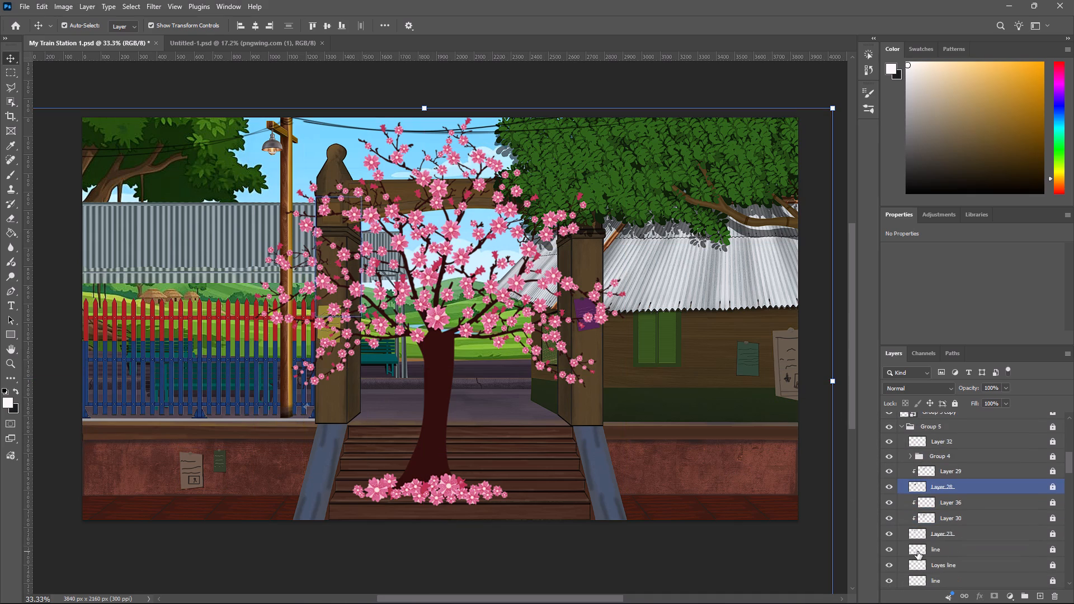
{"action": "scroll", "coordinate": [917, 551], "scroll_direction": "down", "scroll_amount": 13}
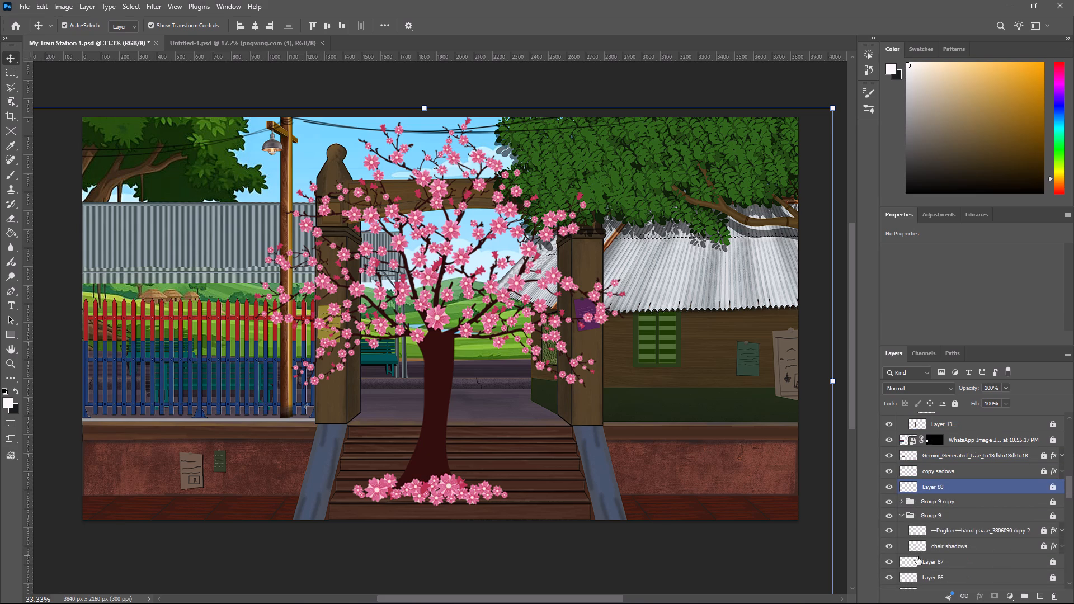
{"action": "scroll", "coordinate": [917, 559], "scroll_direction": "down", "scroll_amount": 15}
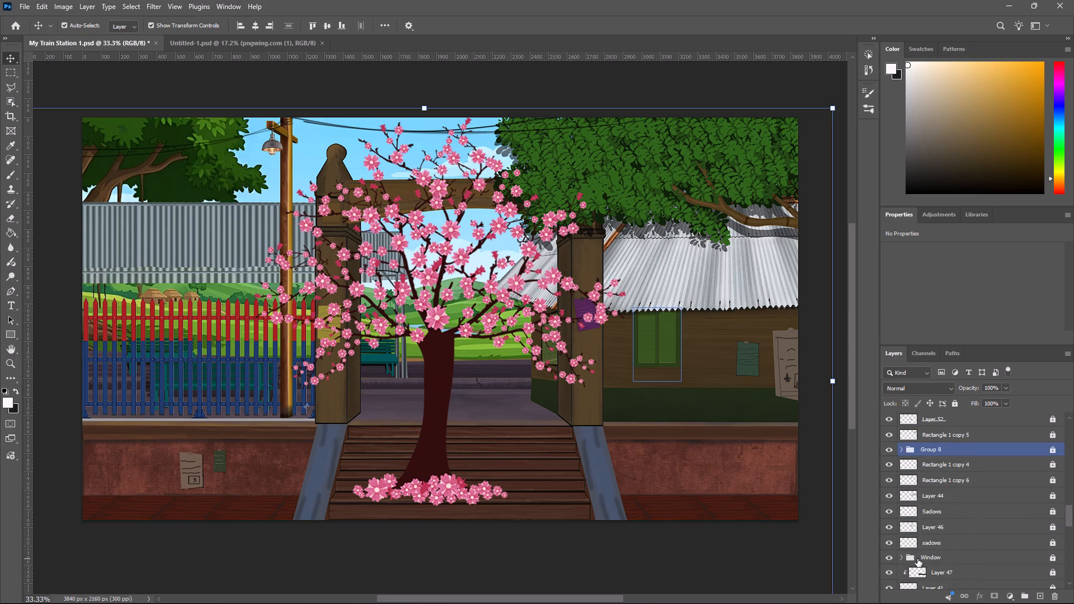
{"action": "scroll", "coordinate": [917, 559], "scroll_direction": "down", "scroll_amount": 15}
{"action": "scroll", "coordinate": [917, 559], "scroll_direction": "down", "scroll_amount": 13}
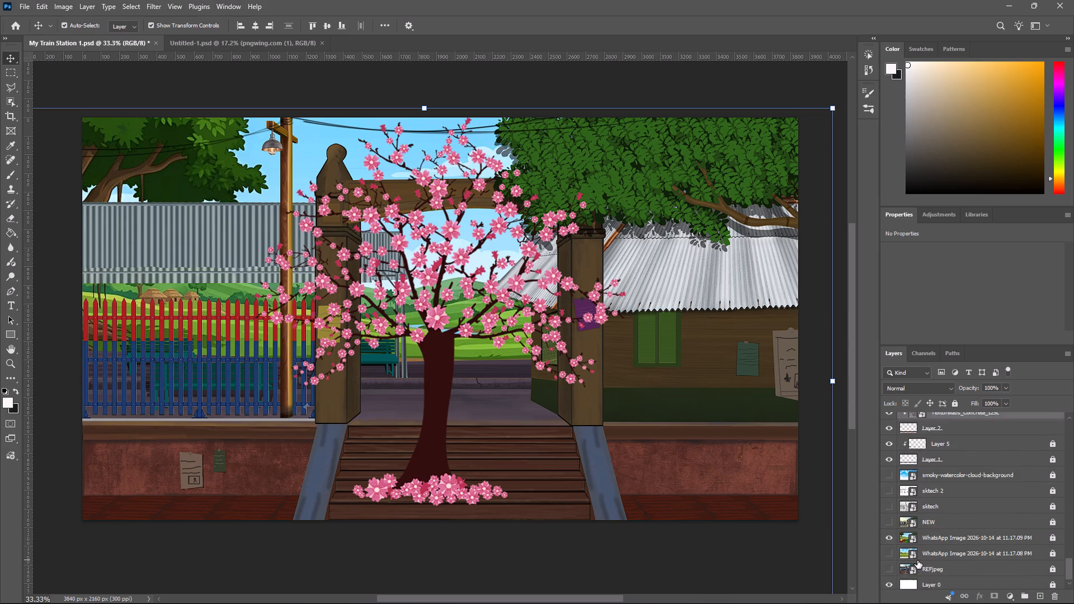
{"action": "scroll", "coordinate": [917, 560], "scroll_direction": "up", "scroll_amount": 3}
{"action": "left_click", "coordinate": [978, 455]}
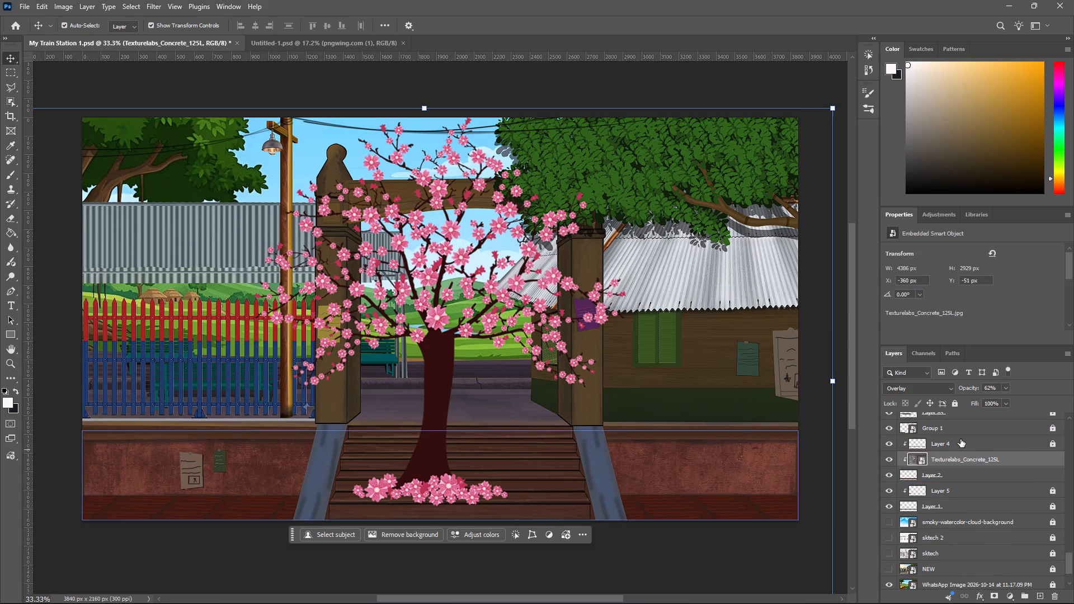
{"action": "left_click", "coordinate": [957, 407]}
{"action": "left_click", "coordinate": [951, 479]}
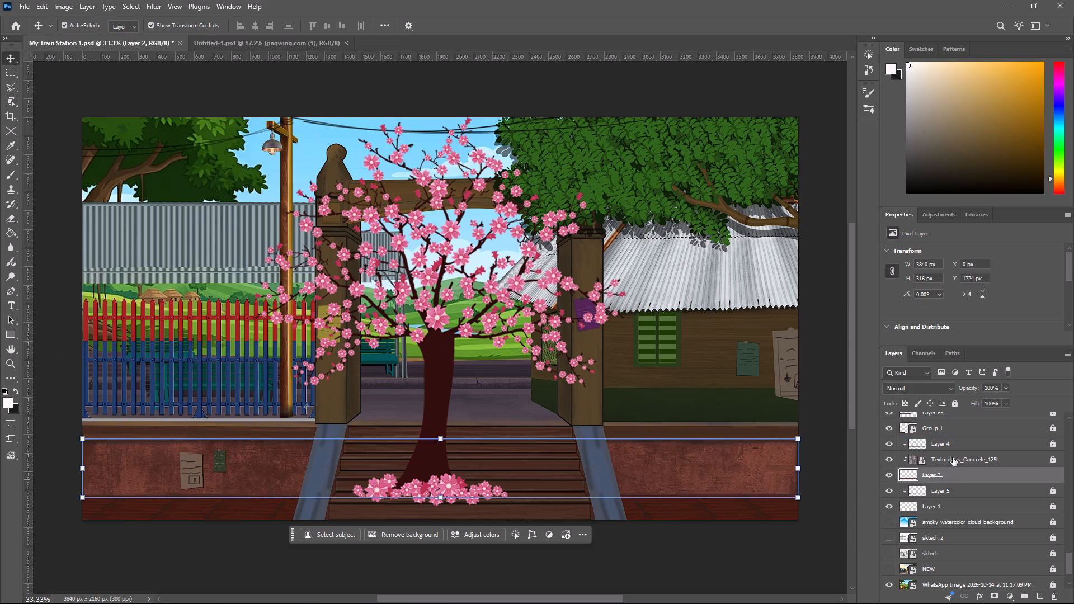
{"action": "left_click", "coordinate": [957, 402]}
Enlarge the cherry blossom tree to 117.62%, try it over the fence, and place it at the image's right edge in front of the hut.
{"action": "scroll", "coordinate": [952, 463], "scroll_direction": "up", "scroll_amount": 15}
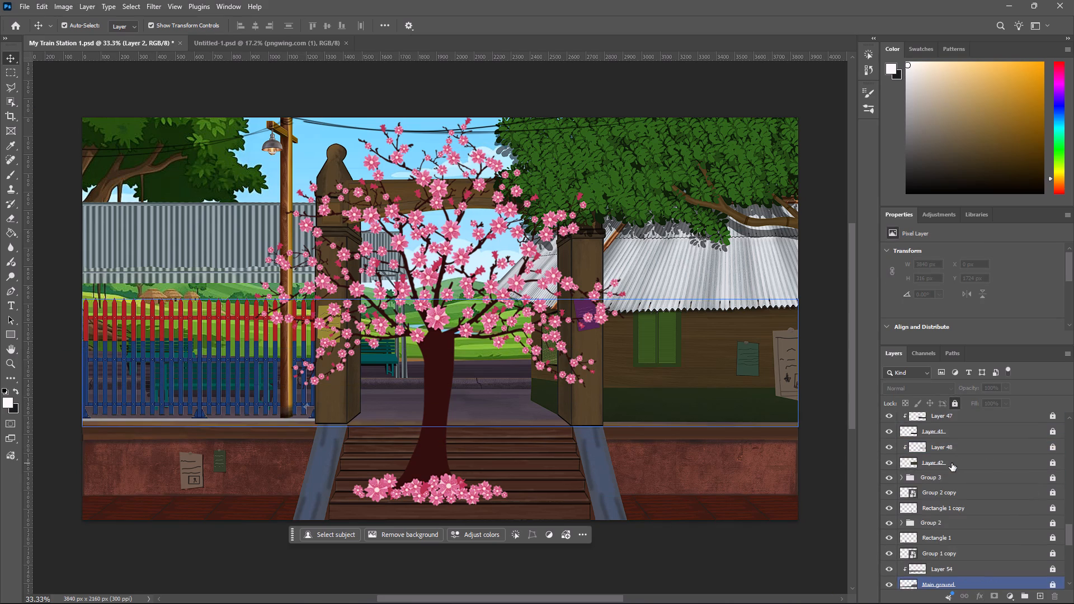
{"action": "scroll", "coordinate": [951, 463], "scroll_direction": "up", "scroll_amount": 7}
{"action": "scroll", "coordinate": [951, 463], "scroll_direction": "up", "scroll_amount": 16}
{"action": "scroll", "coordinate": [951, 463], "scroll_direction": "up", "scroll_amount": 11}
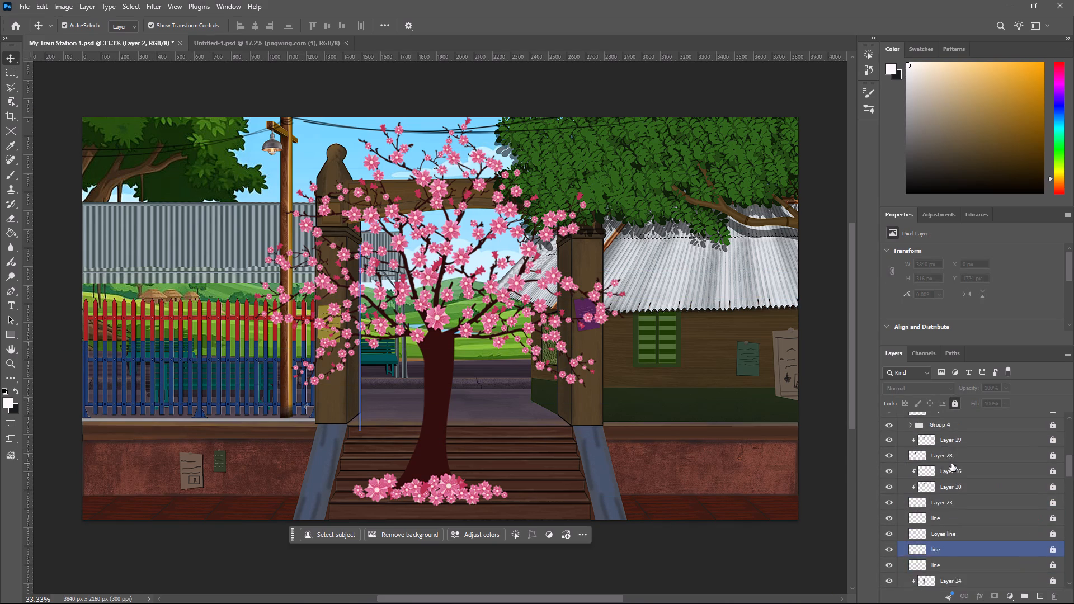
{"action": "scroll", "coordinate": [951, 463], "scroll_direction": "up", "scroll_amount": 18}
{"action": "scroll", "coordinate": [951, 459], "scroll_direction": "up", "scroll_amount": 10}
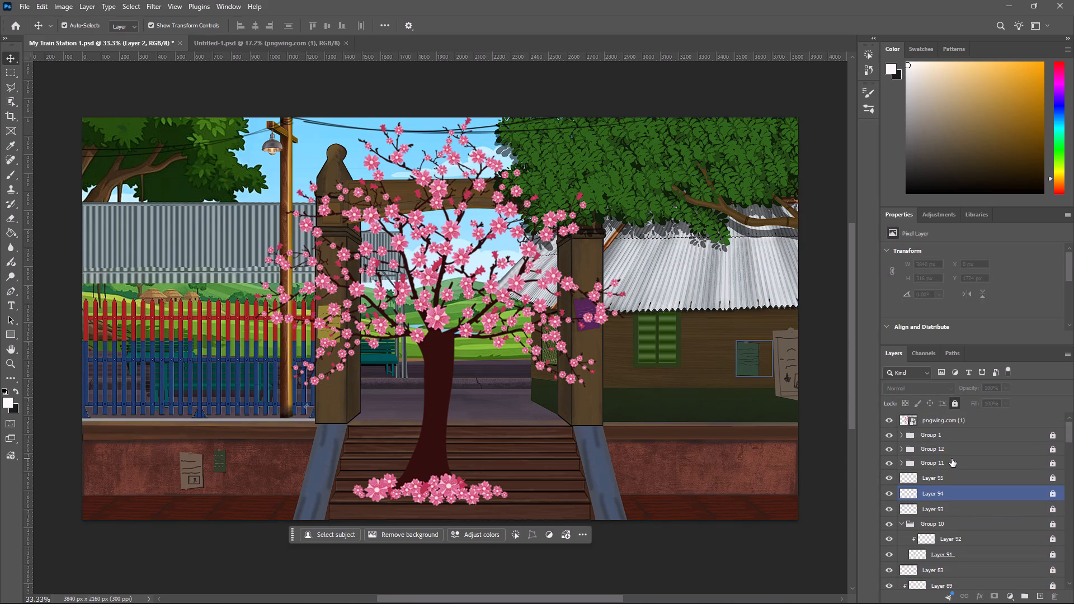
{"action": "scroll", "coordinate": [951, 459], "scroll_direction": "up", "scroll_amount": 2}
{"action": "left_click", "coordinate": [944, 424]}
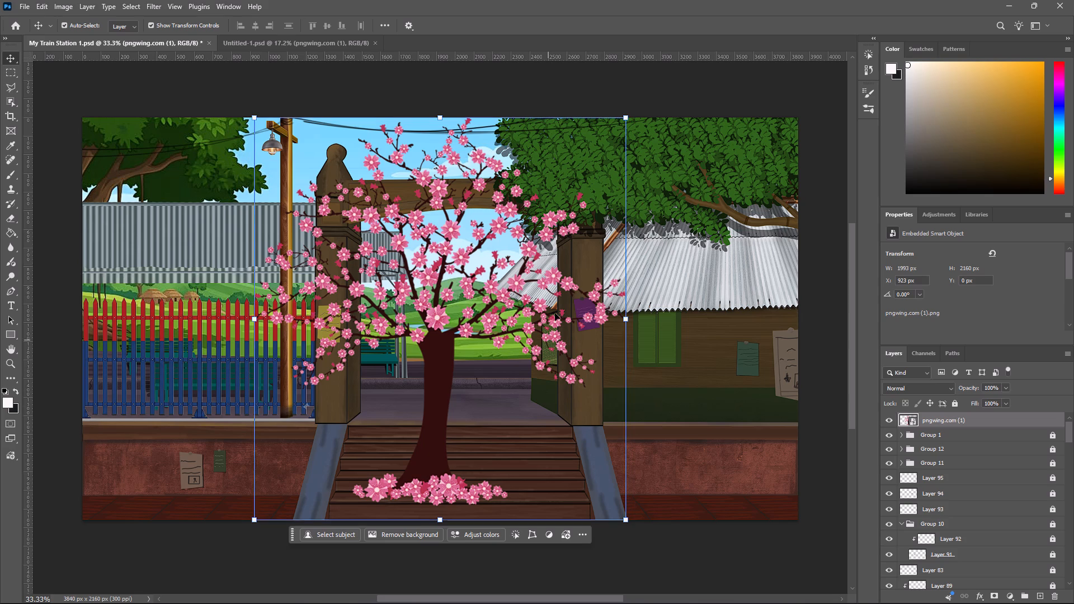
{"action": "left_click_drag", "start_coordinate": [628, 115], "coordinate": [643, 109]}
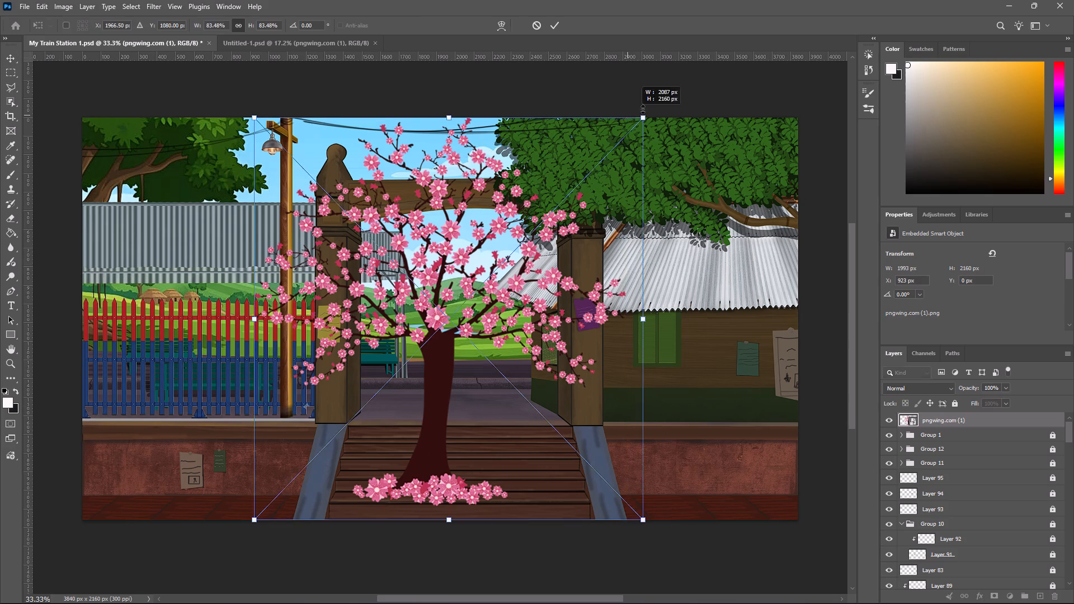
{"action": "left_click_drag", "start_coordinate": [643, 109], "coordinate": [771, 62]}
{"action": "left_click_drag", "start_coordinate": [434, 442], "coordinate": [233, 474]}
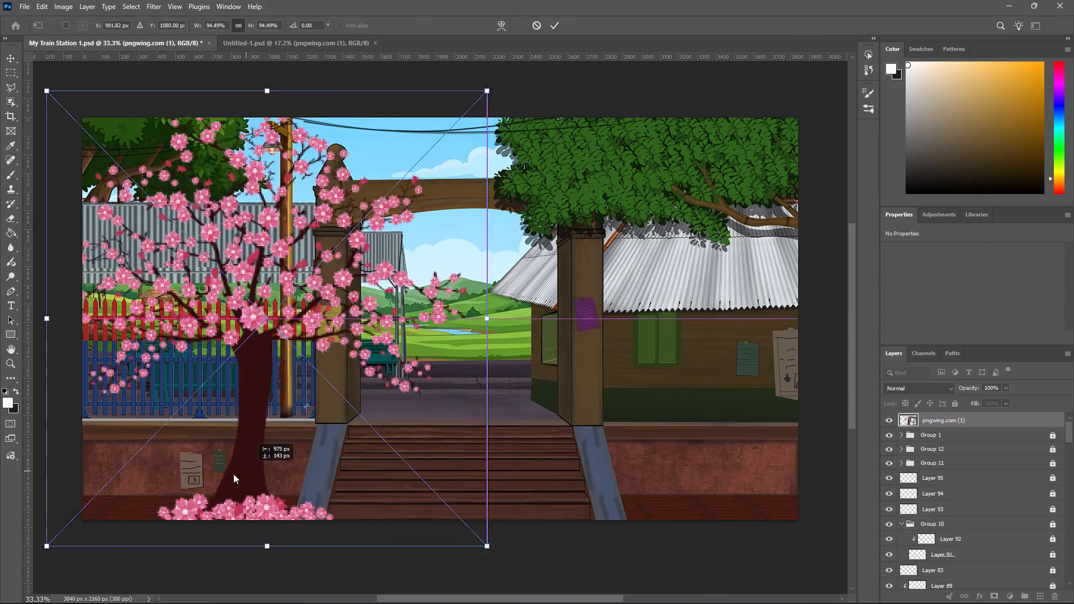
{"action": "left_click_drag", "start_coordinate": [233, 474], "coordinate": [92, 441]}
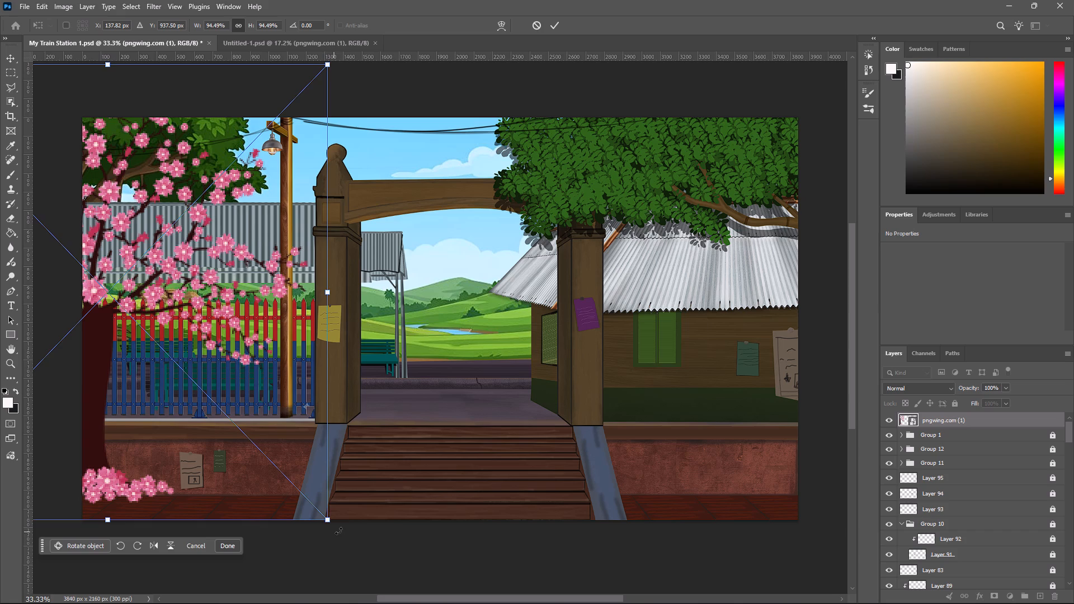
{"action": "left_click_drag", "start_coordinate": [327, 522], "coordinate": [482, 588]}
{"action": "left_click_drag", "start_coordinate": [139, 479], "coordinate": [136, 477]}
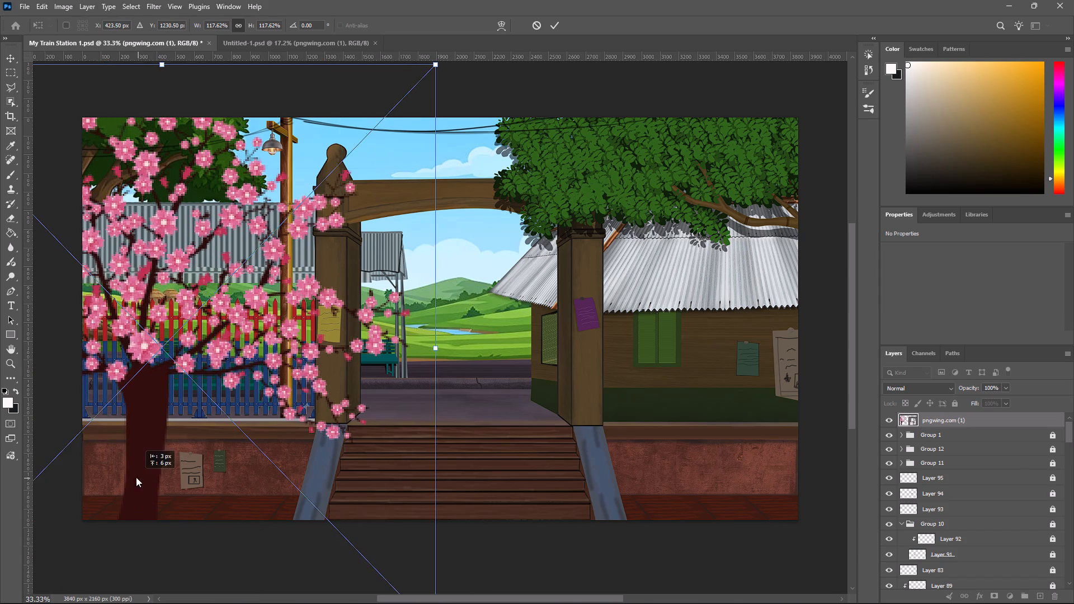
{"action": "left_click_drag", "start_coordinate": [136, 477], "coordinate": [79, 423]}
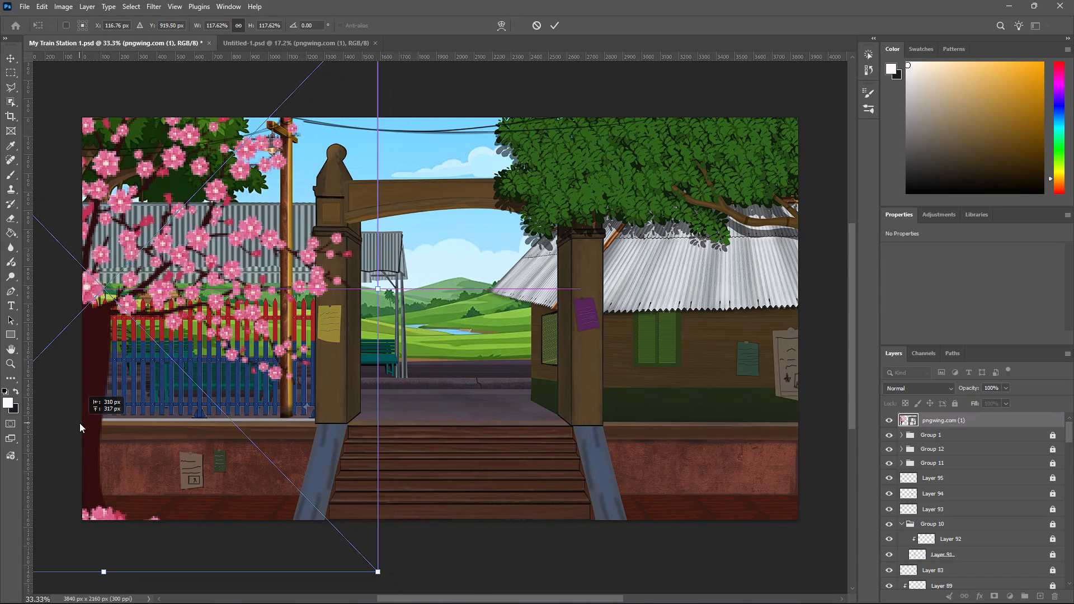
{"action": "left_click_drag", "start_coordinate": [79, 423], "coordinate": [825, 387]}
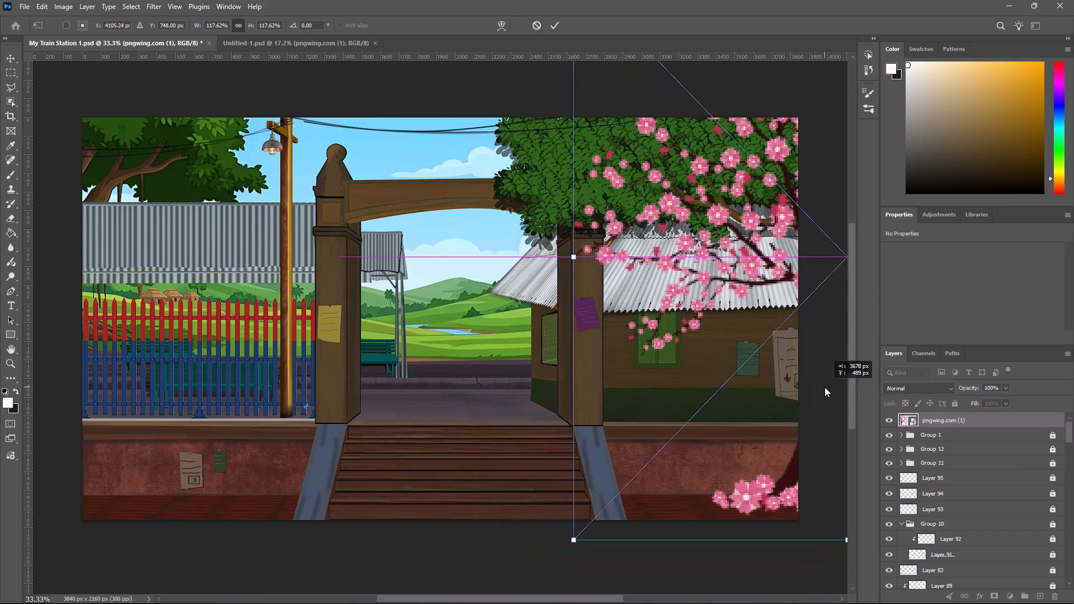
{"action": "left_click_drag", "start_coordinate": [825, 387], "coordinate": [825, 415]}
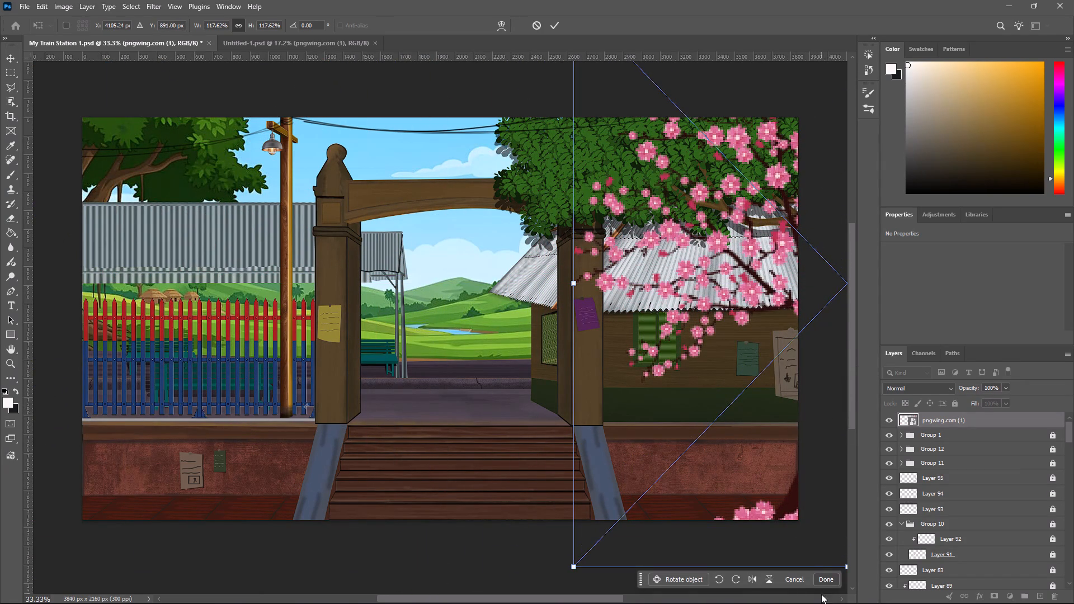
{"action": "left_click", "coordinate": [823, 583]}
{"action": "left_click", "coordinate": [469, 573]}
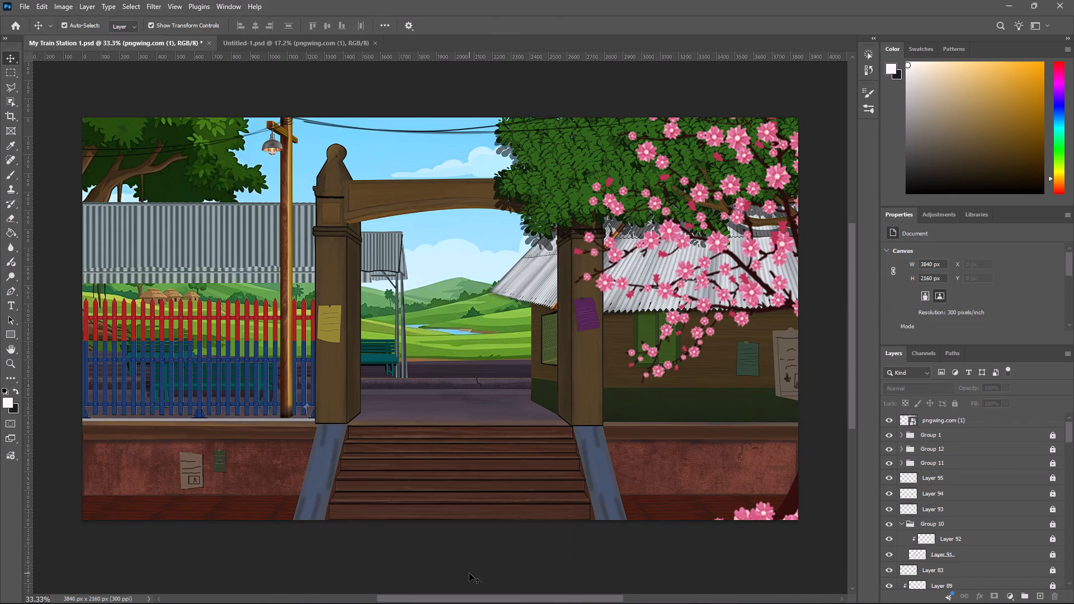
Delete the cherry blossom tree layer, pngwing.com (1), from My Train Station 1.psd.
{"action": "left_click", "coordinate": [960, 424]}
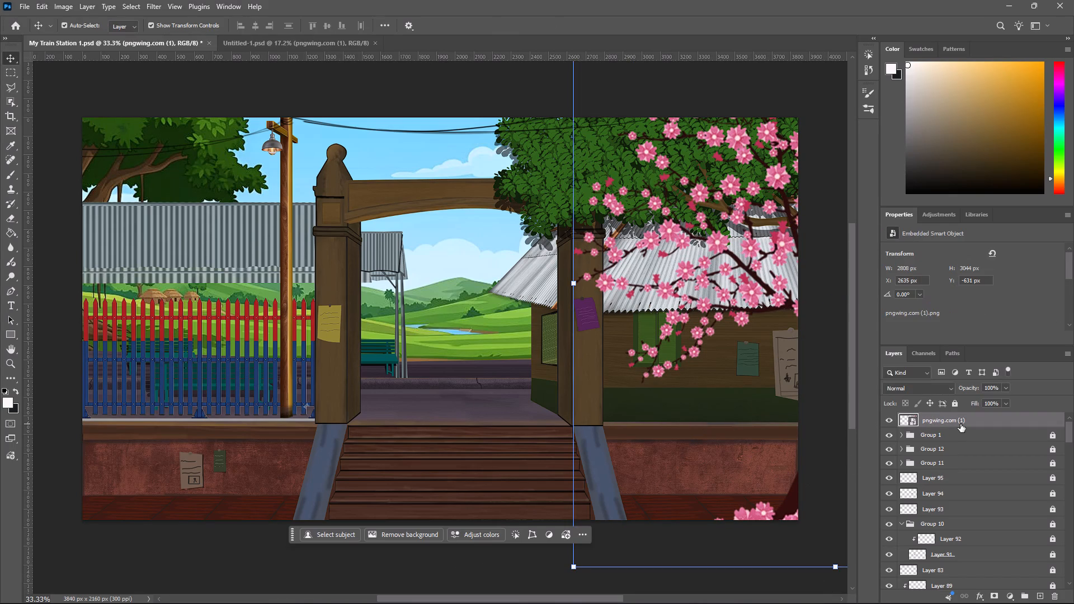
{"action": "key", "text": "BackSpace"}
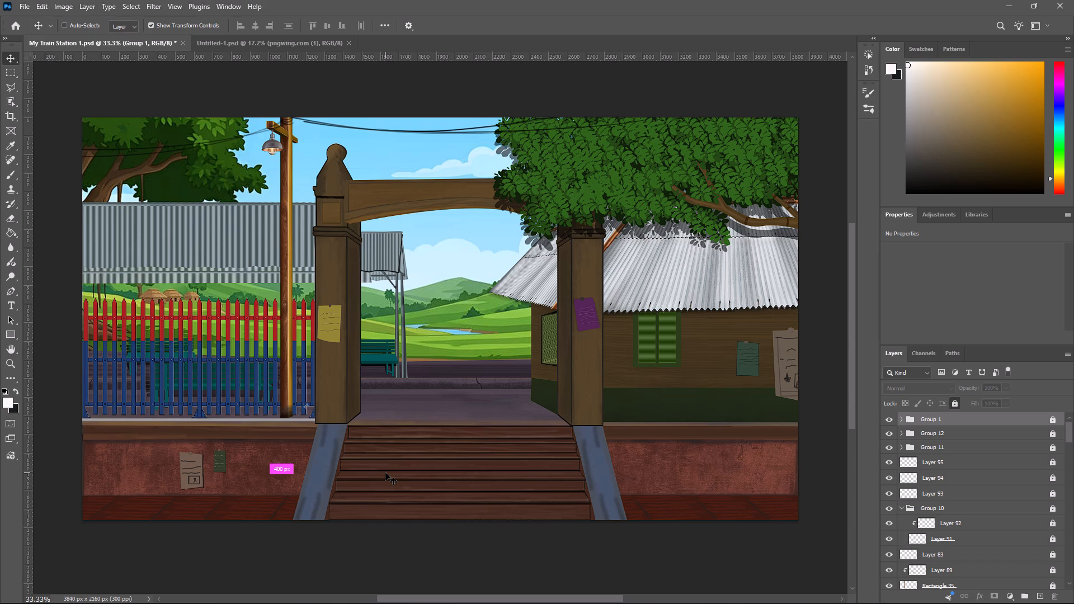
Save My Train Station 1.psd and close Untitled-1.psd.
{"action": "key", "text": "ctrl+s"}
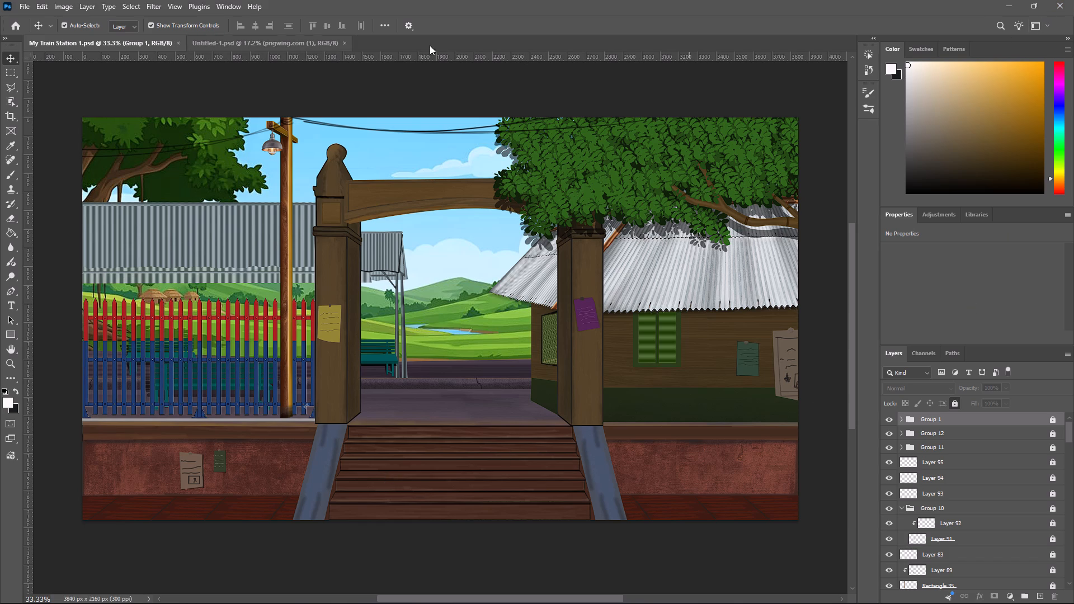
{"action": "left_click", "coordinate": [343, 42]}
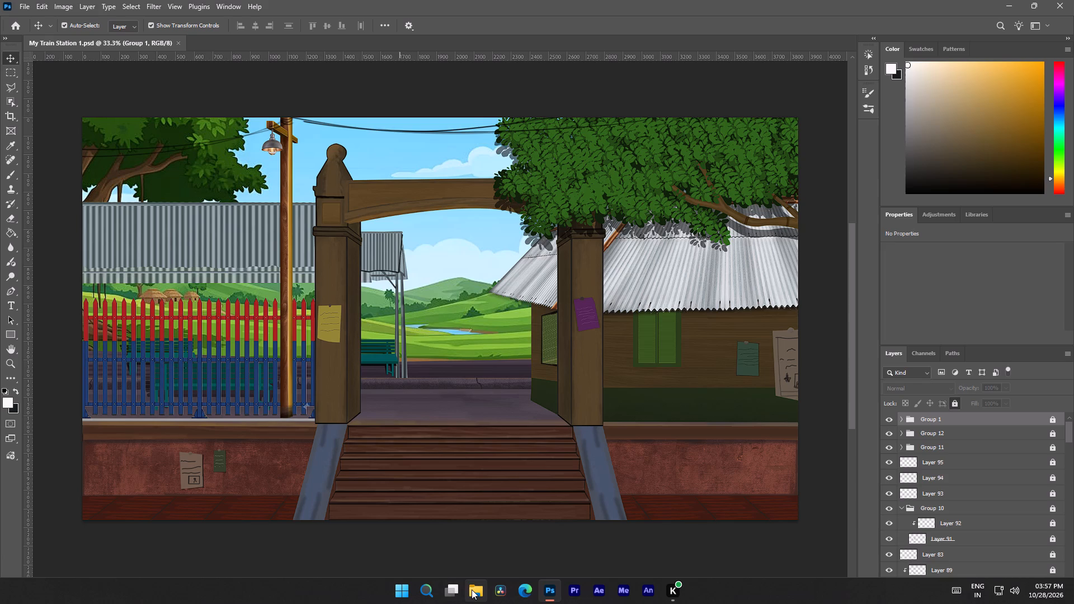
Go to the My Background folder in File Explorer via the recent file Untitled-1.psd and open that file to check it.
{"action": "left_click", "coordinate": [472, 589]}
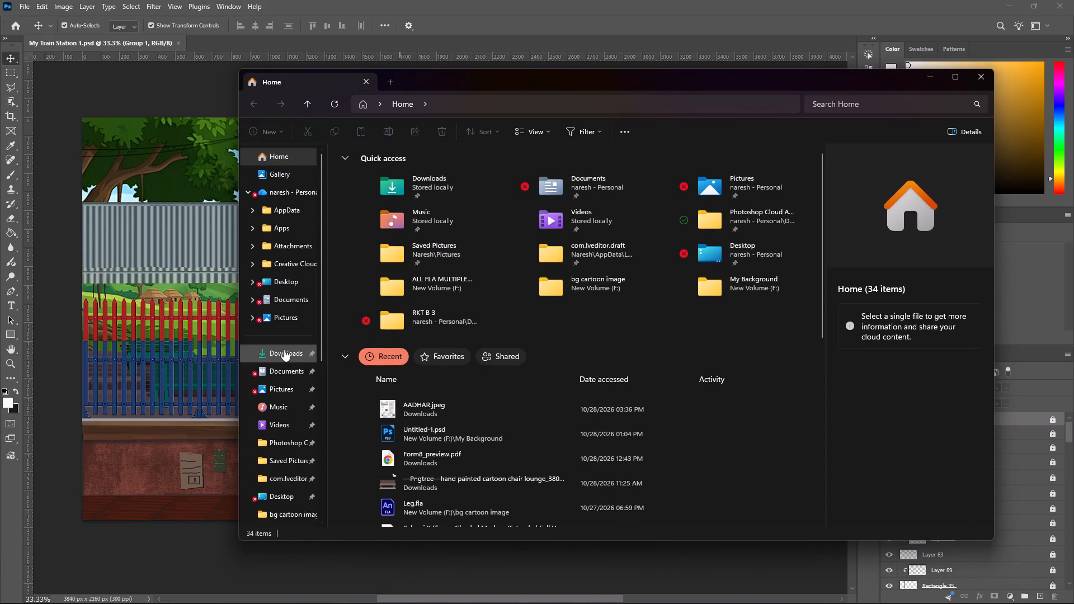
{"action": "scroll", "coordinate": [280, 421], "scroll_direction": "down", "scroll_amount": 6}
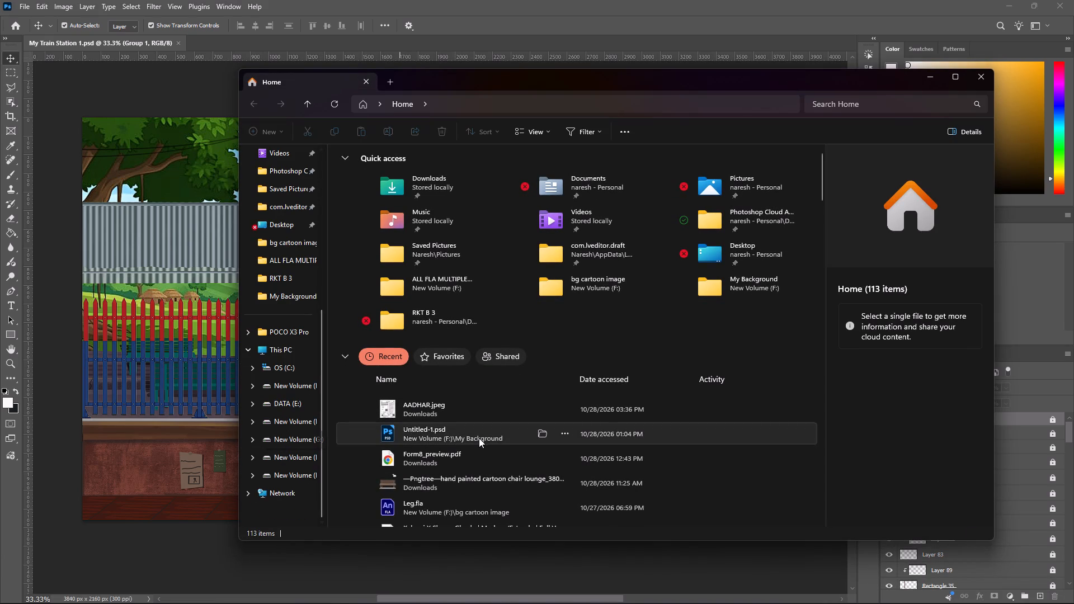
{"action": "left_click", "coordinate": [479, 437]}
{"action": "left_click", "coordinate": [540, 433]}
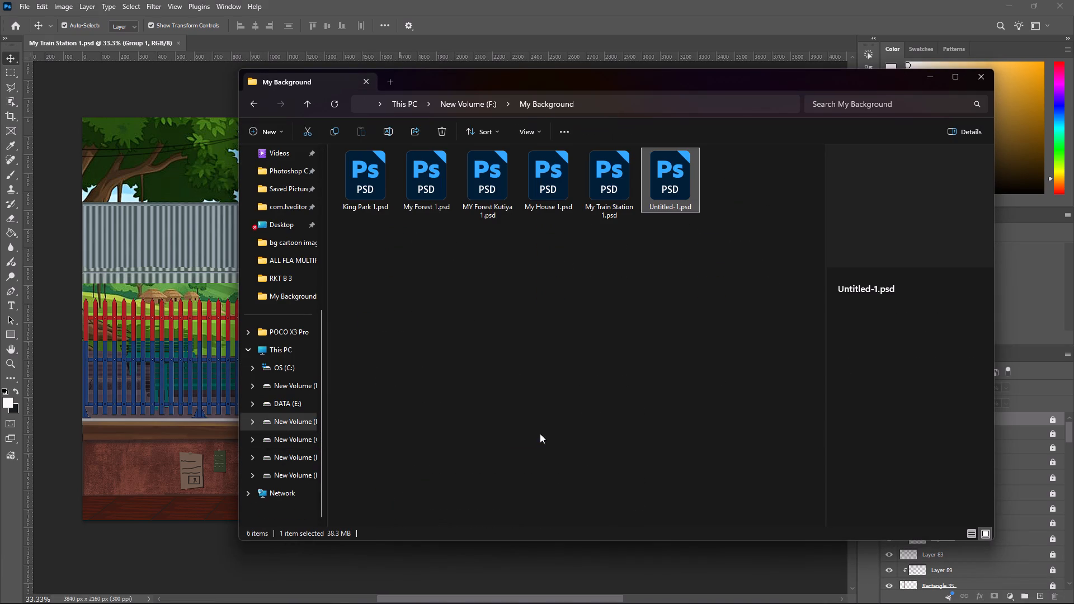
{"action": "double_click", "coordinate": [662, 190]}
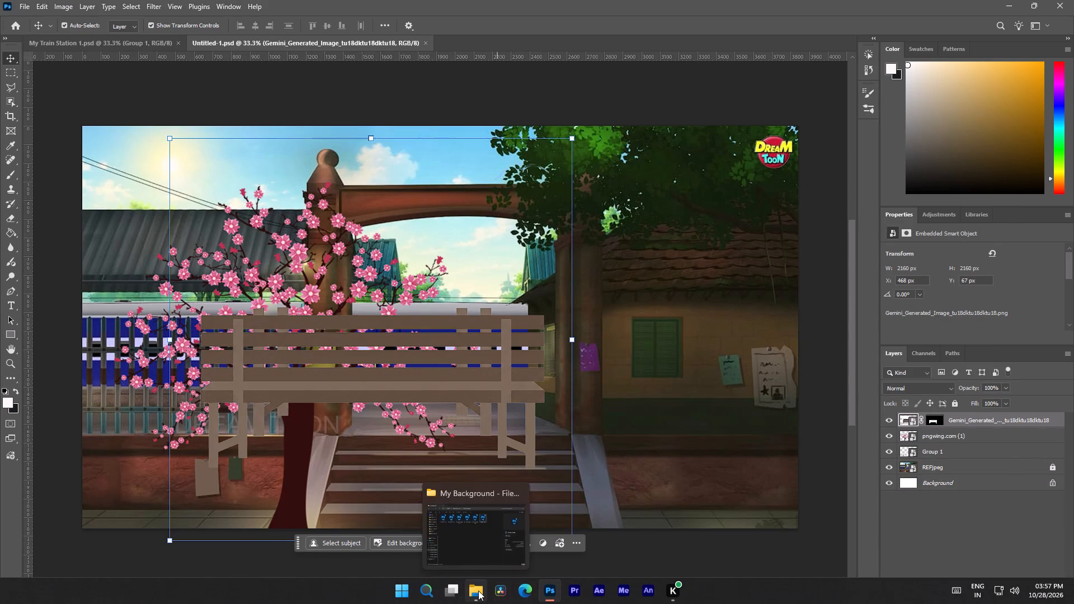
Switch back to File Explorer and delete Untitled-1.psd from the My Background folder.
{"action": "left_click", "coordinate": [478, 591]}
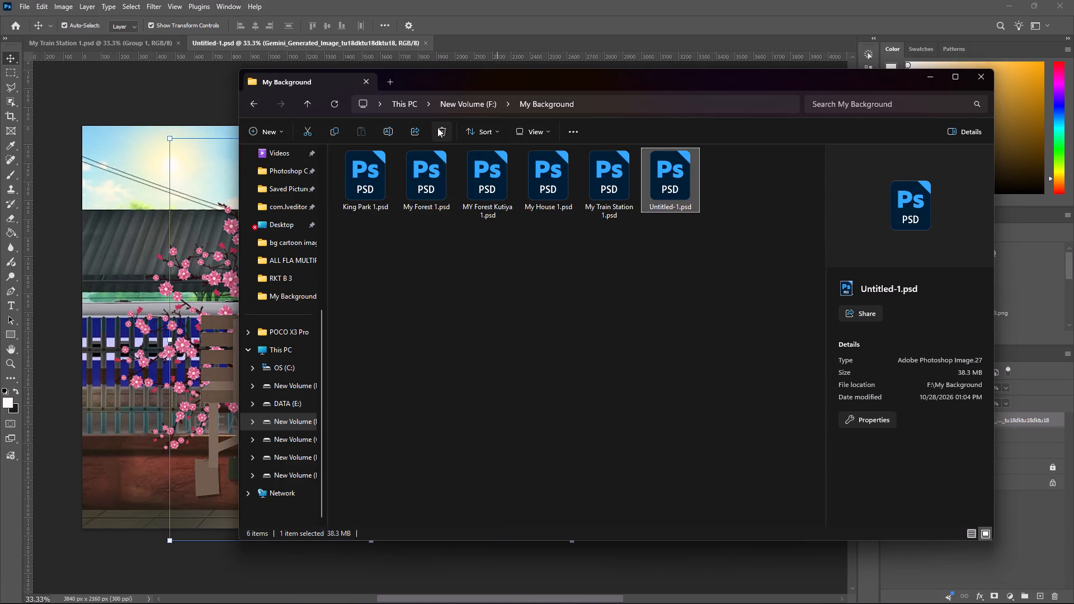
{"action": "left_click", "coordinate": [437, 128]}
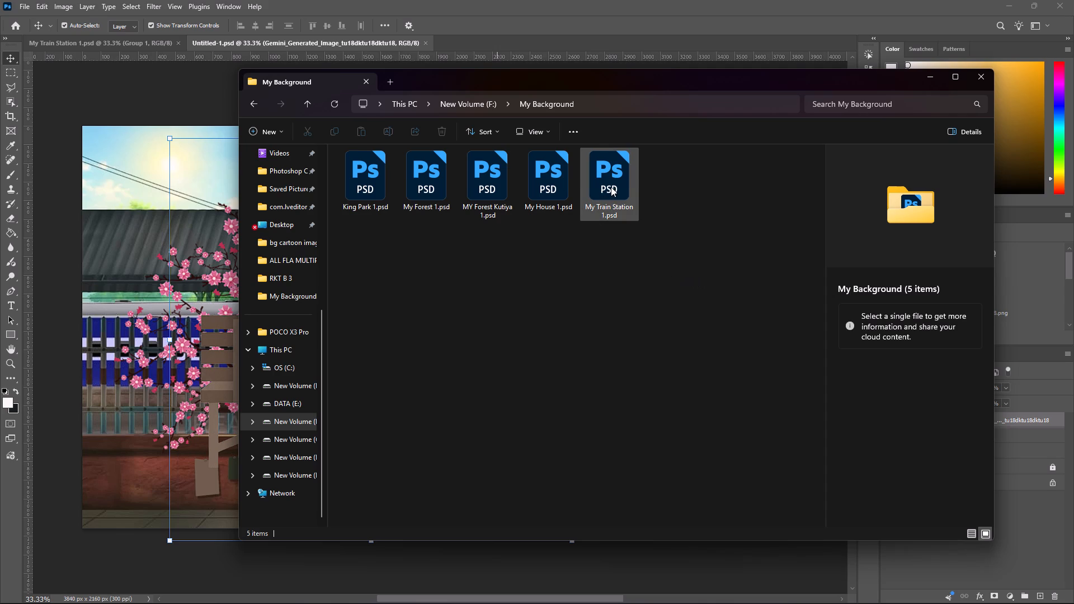
Open King Park 1.psd from the My Background folder.
{"action": "double_click", "coordinate": [372, 188]}
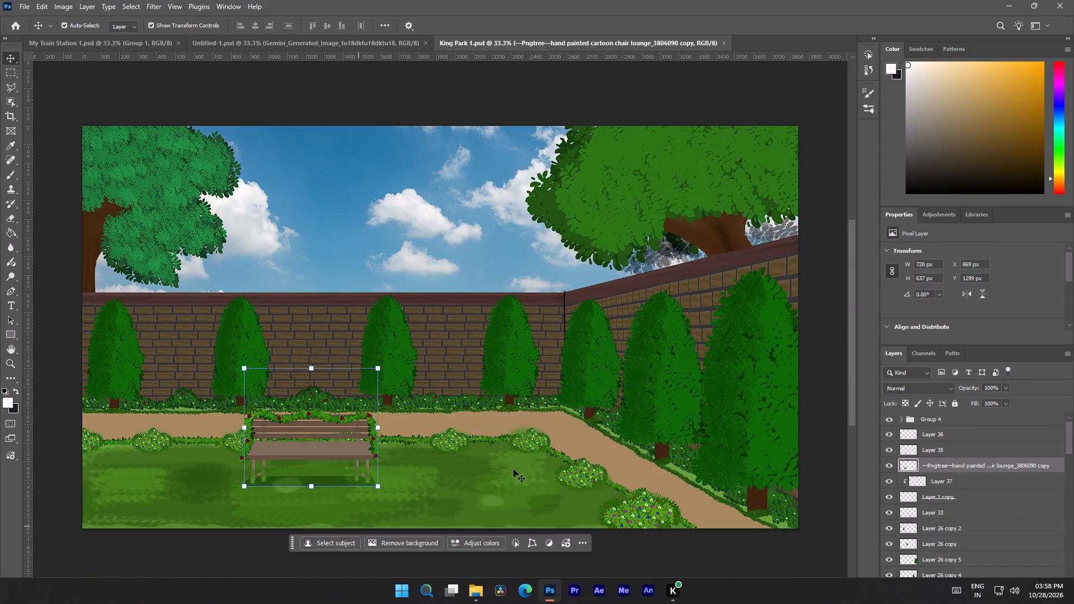
Switch to File Explorer and rename King Park 1.psd as "1. King Park .psd" in the My Background folder.
{"action": "left_click", "coordinate": [475, 591]}
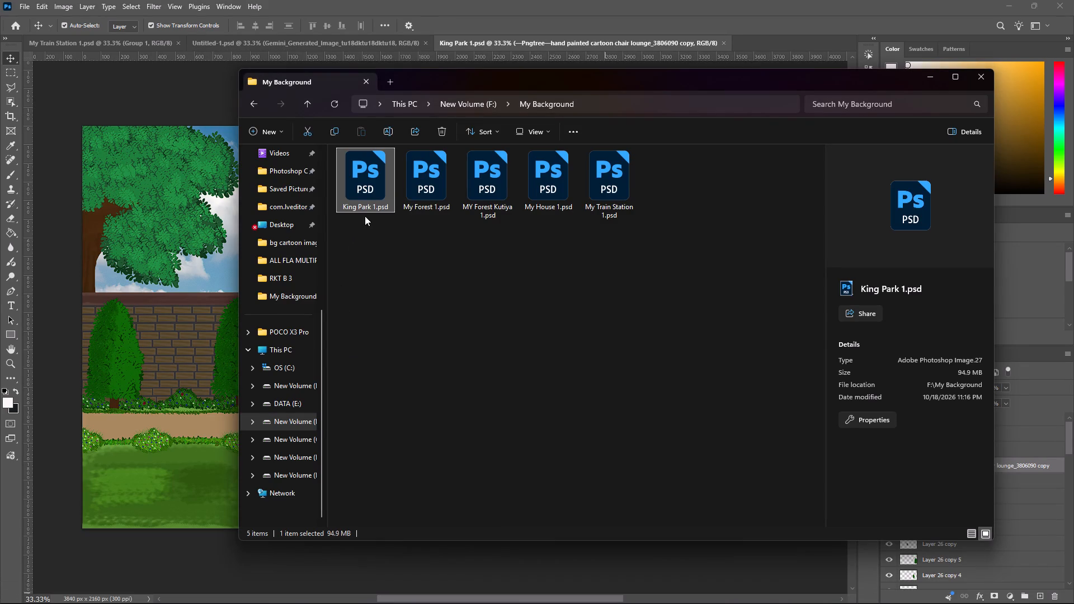
{"action": "right_click", "coordinate": [387, 200]}
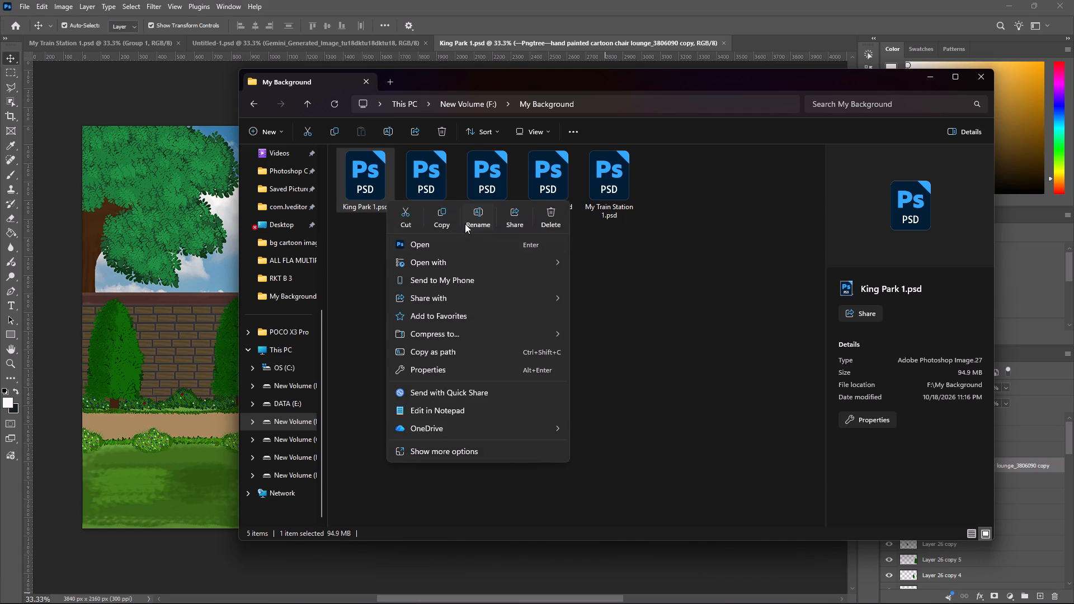
{"action": "left_click", "coordinate": [477, 222]}
{"action": "left_click", "coordinate": [375, 207]}
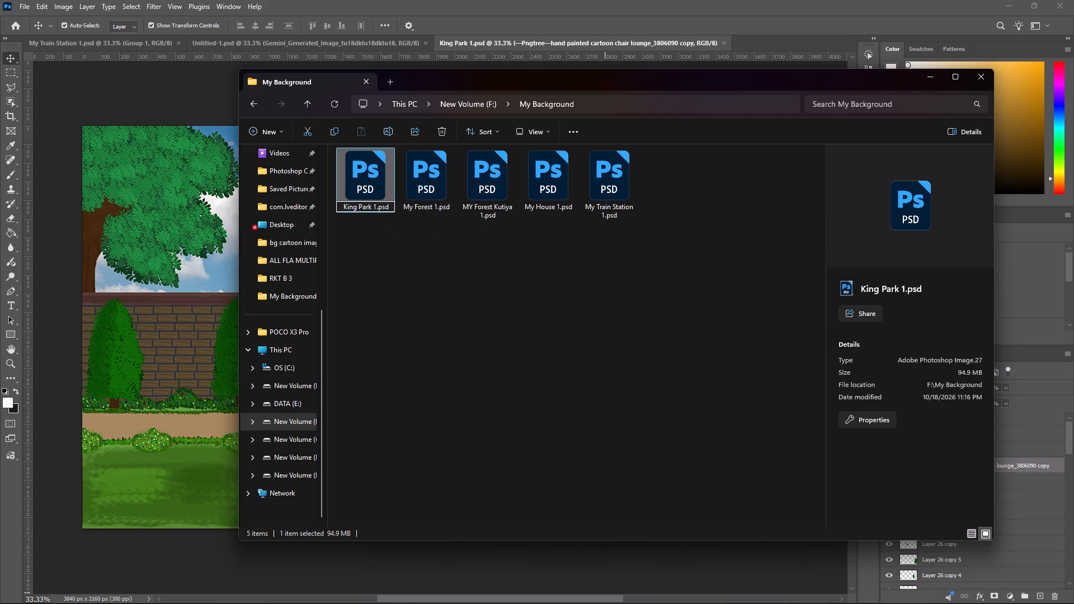
{"action": "key", "text": "BackSpace"}
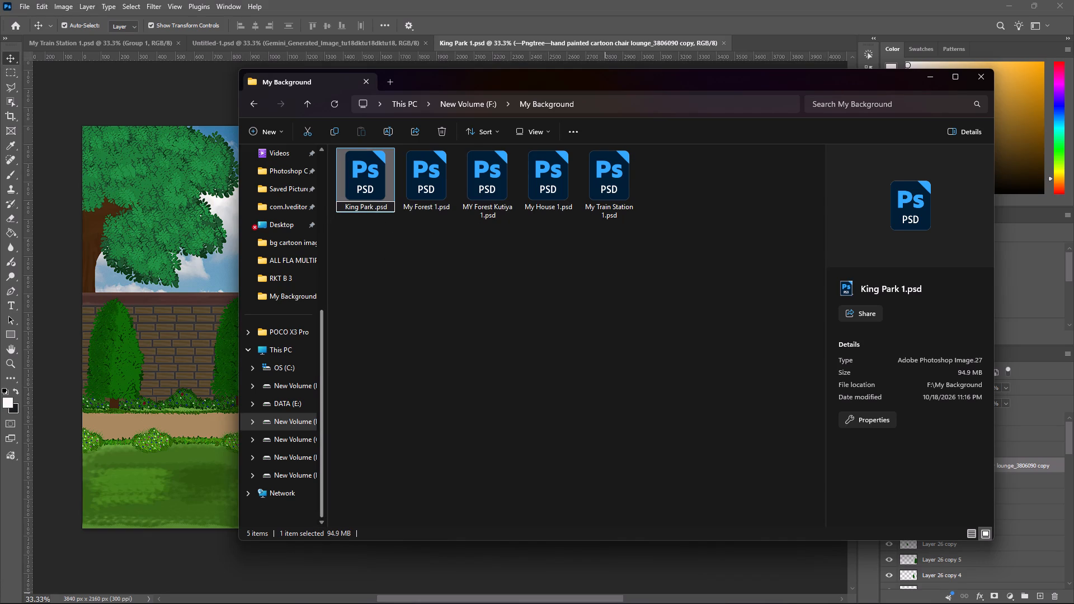
{"action": "left_click", "coordinate": [346, 208]}
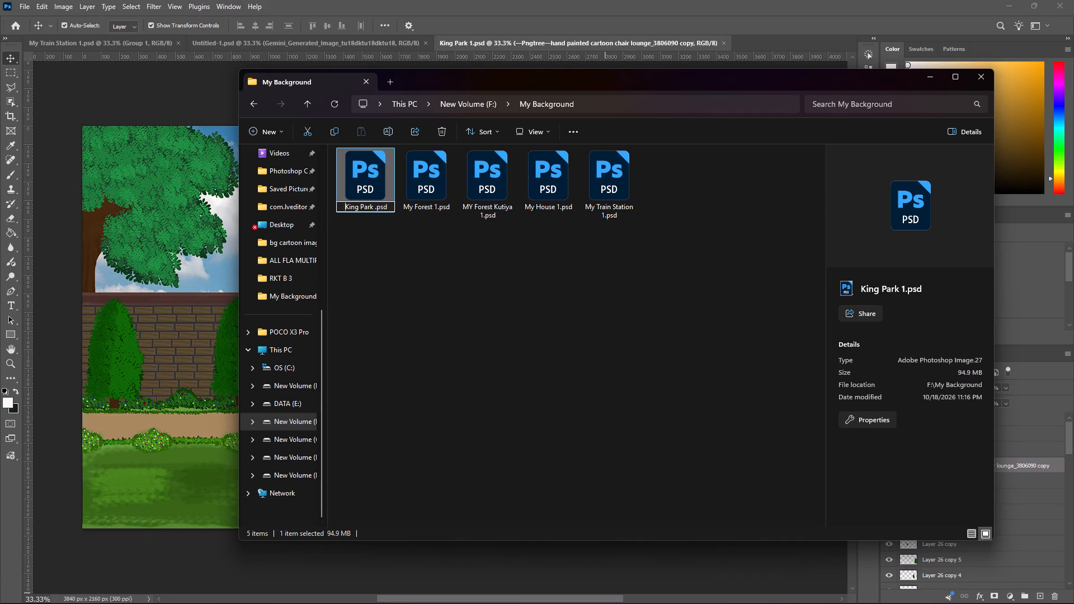
{"action": "key", "text": "1"}
{"action": "type", "text": "."}
{"action": "key", "text": "space"}
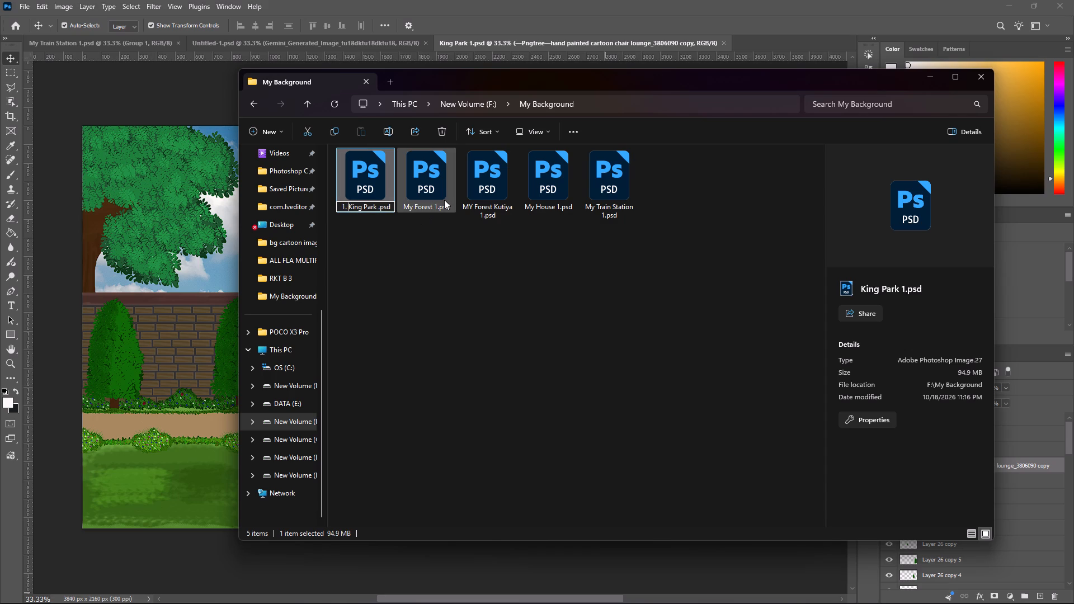
{"action": "left_click", "coordinate": [444, 200]}
Rename My Forest 1.psd as "2 My Forest .psd", moving the numbering to the front of the name.
{"action": "right_click", "coordinate": [441, 200]}
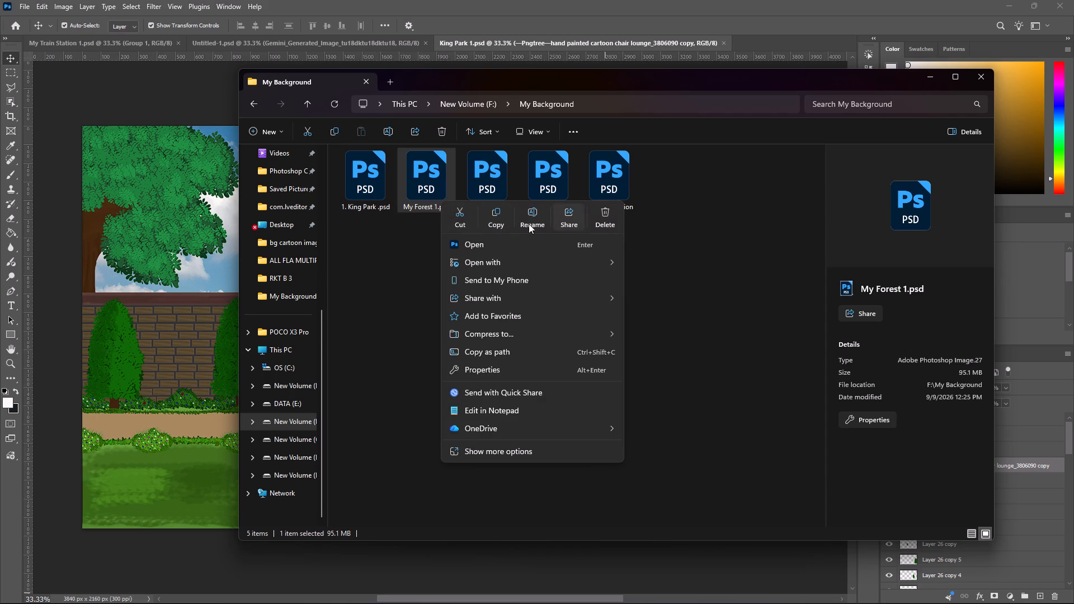
{"action": "left_click", "coordinate": [530, 221]}
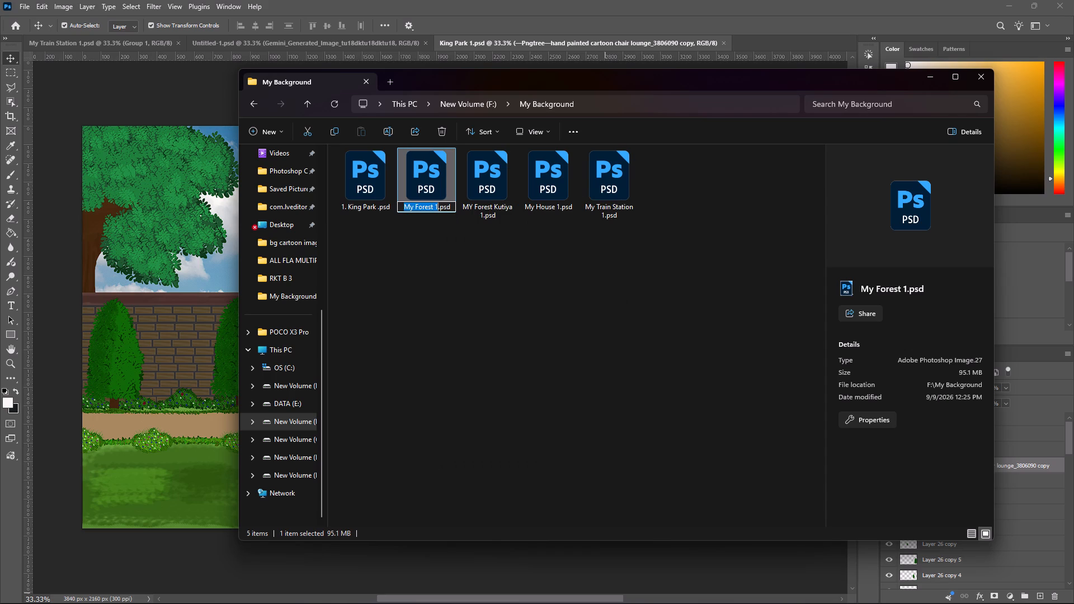
{"action": "left_click", "coordinate": [440, 208]}
{"action": "left_click", "coordinate": [437, 206]}
{"action": "key", "text": "BackSpace"}
{"action": "left_click", "coordinate": [404, 204]}
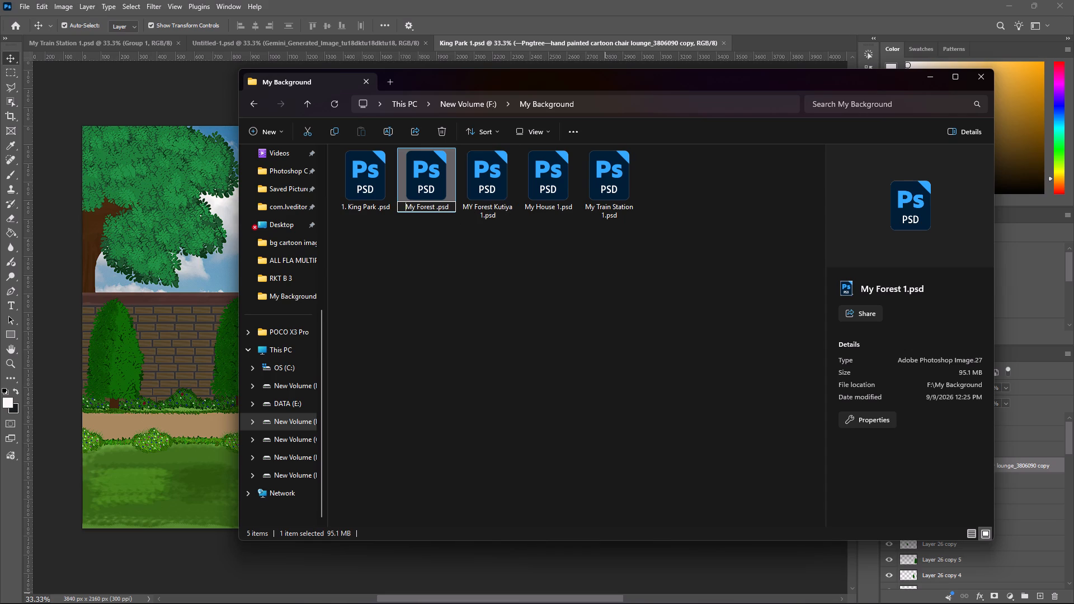
{"action": "type", "text": "2"}
{"action": "key", "text": "space"}
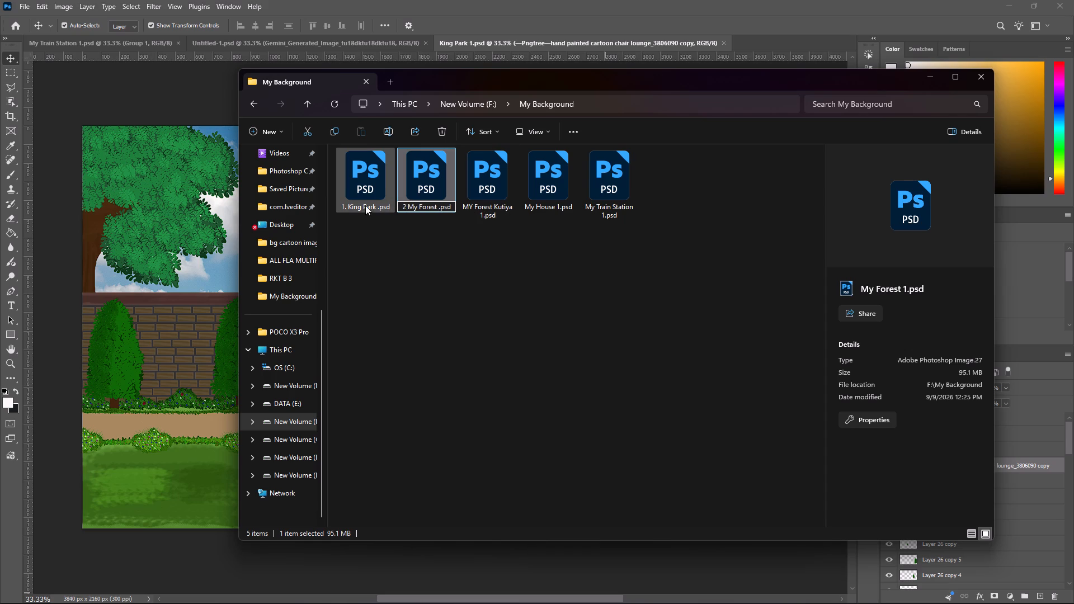
Remove the dot after the number in the King Park file's name, making it "1 King Park .psd".
{"action": "left_click", "coordinate": [345, 206]}
{"action": "left_click", "coordinate": [349, 206]}
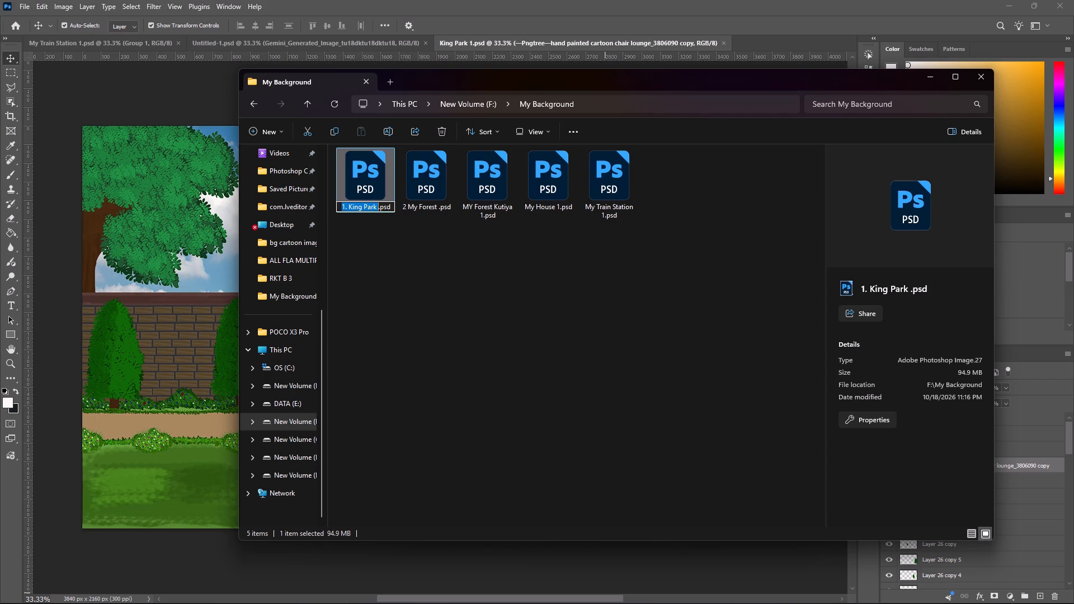
{"action": "left_click", "coordinate": [350, 208]}
{"action": "key", "text": "BackSpace"}
{"action": "key", "text": "BackSpace"}
{"action": "key", "text": "space"}
{"action": "left_click", "coordinate": [423, 234]}
Rename MY Forest Kutiya 1.psd as "3 MY Forest Kutiya .psd", dropping the trailing 1.
{"action": "left_click", "coordinate": [485, 200]}
{"action": "right_click", "coordinate": [485, 200]}
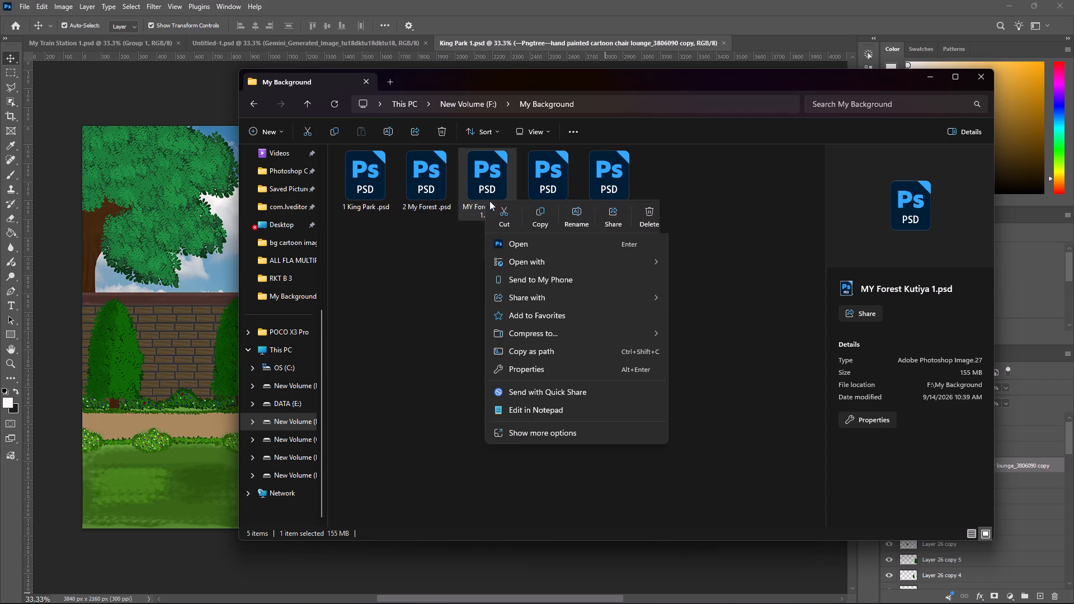
{"action": "left_click", "coordinate": [575, 220]}
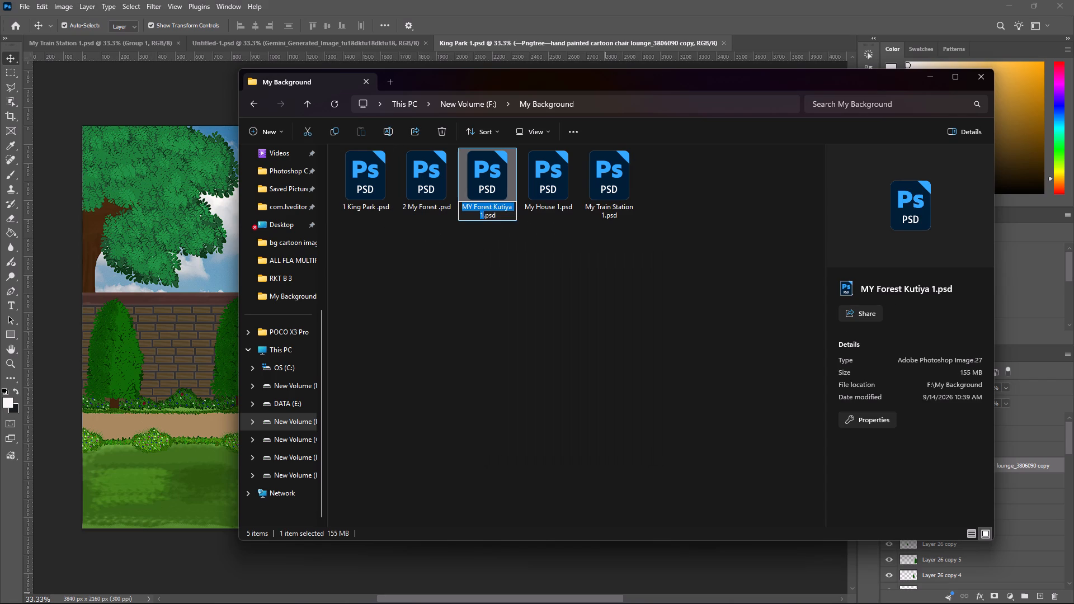
{"action": "left_click", "coordinate": [486, 218]}
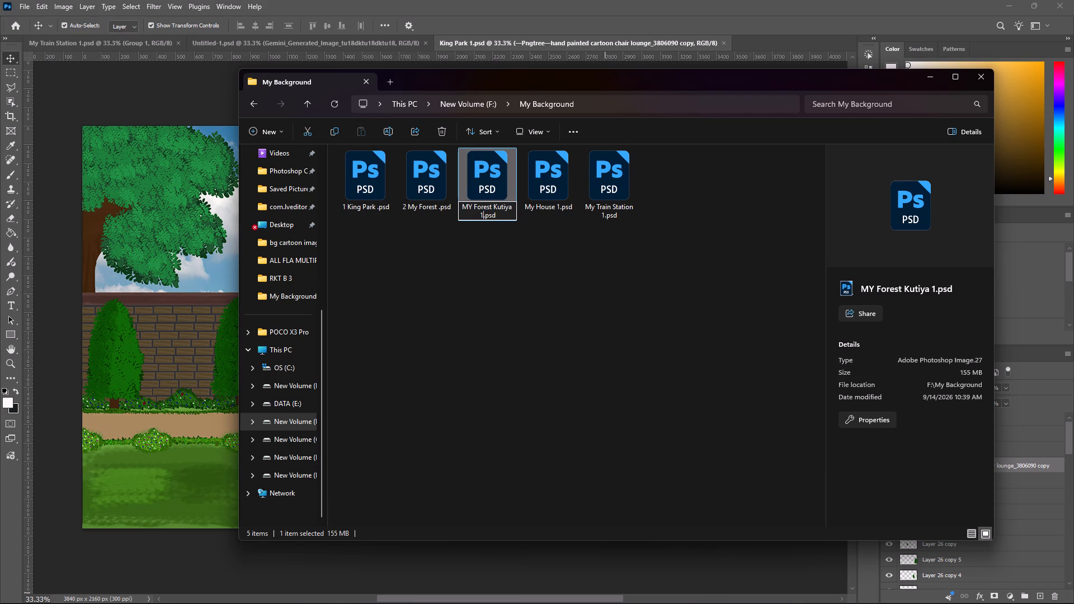
{"action": "left_click", "coordinate": [482, 215]}
{"action": "key", "text": "BackSpace"}
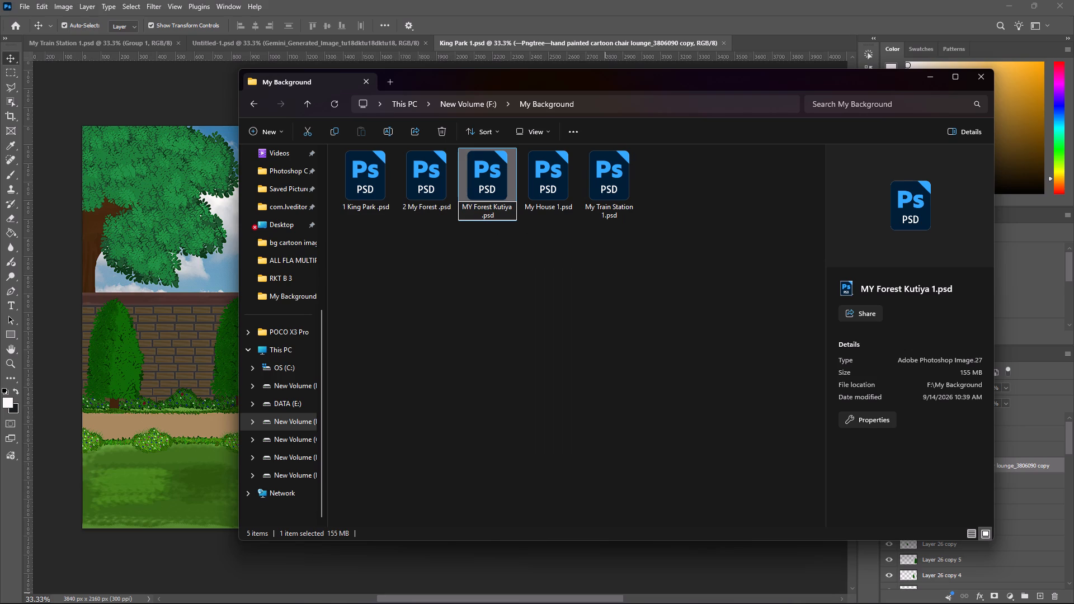
{"action": "left_click", "coordinate": [463, 206]}
{"action": "type", "text": "3"}
{"action": "key", "text": "space"}
{"action": "left_click", "coordinate": [498, 255]}
Rename My House 1.psd as "4 My House 1.psd" by adding the number 4 in front.
{"action": "left_click", "coordinate": [539, 173]}
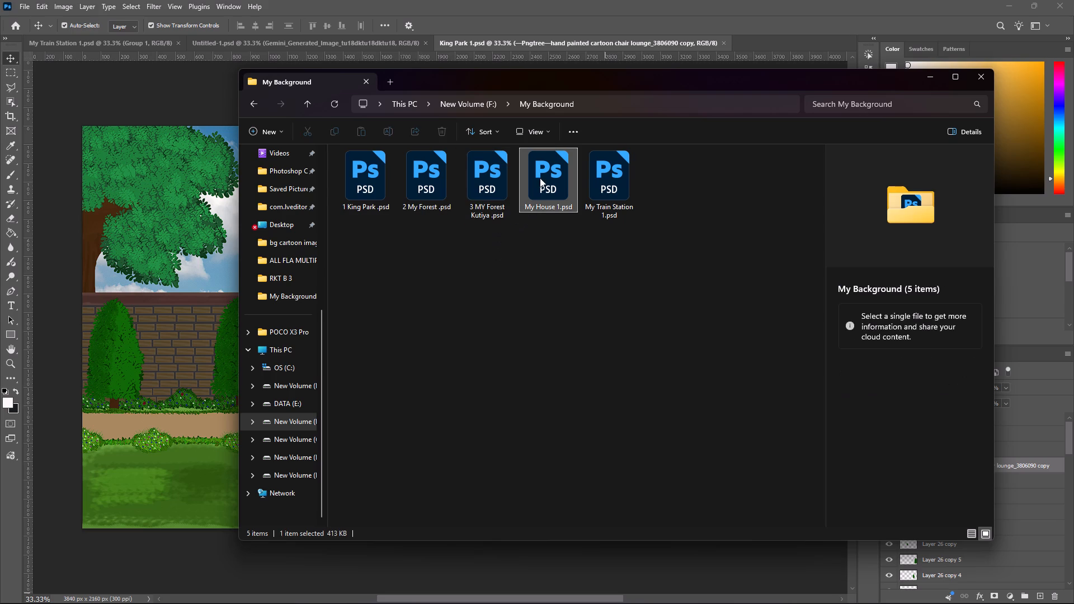
{"action": "right_click", "coordinate": [540, 187]}
{"action": "left_click", "coordinate": [635, 205]}
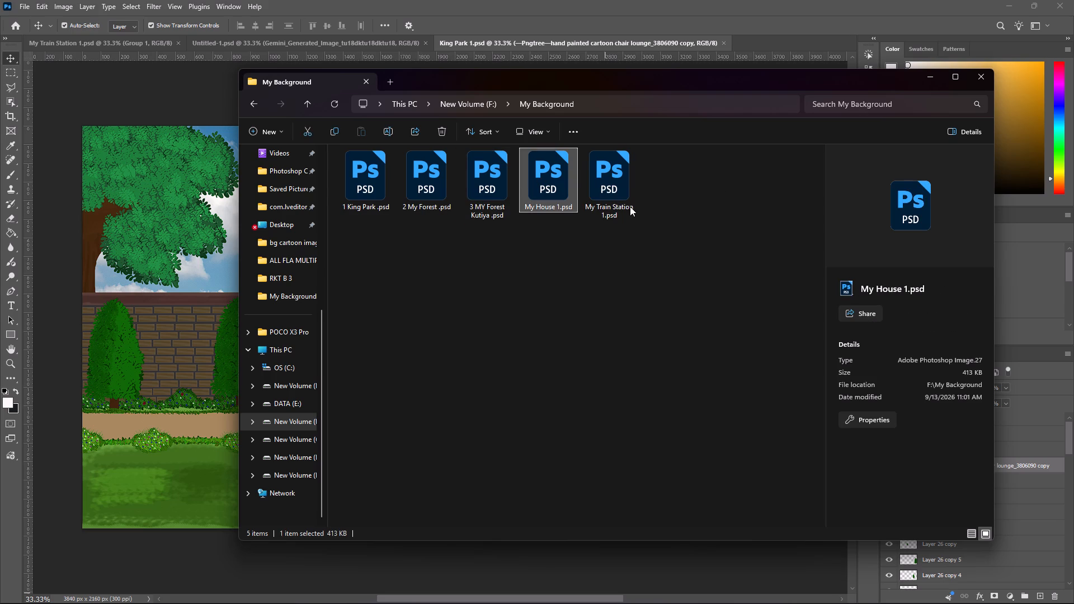
{"action": "left_click", "coordinate": [525, 206]}
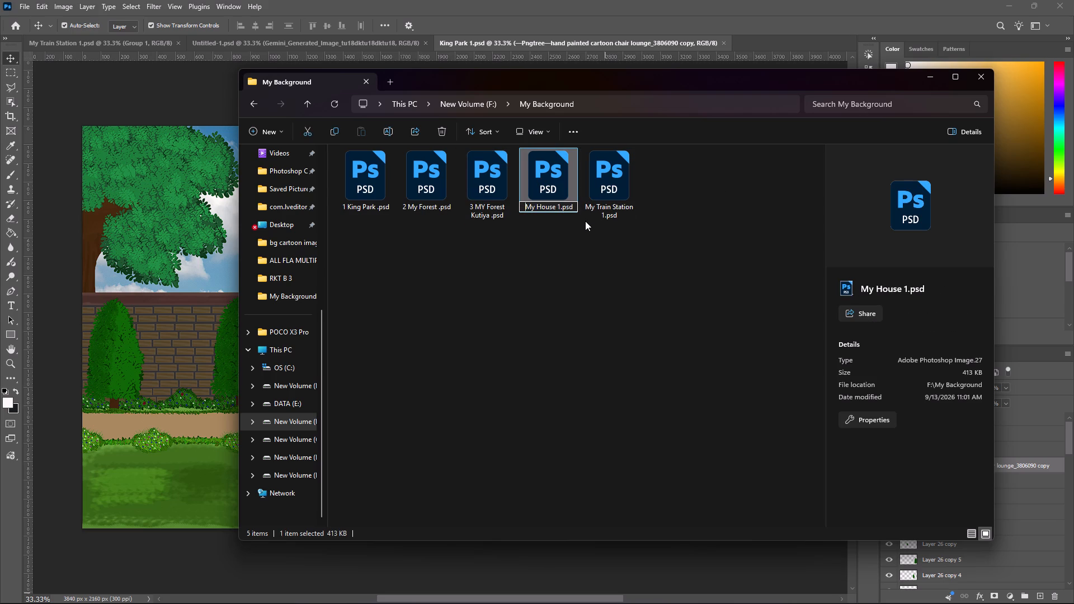
{"action": "type", "text": "4"}
{"action": "key", "text": "space"}
{"action": "left_click", "coordinate": [567, 250]}
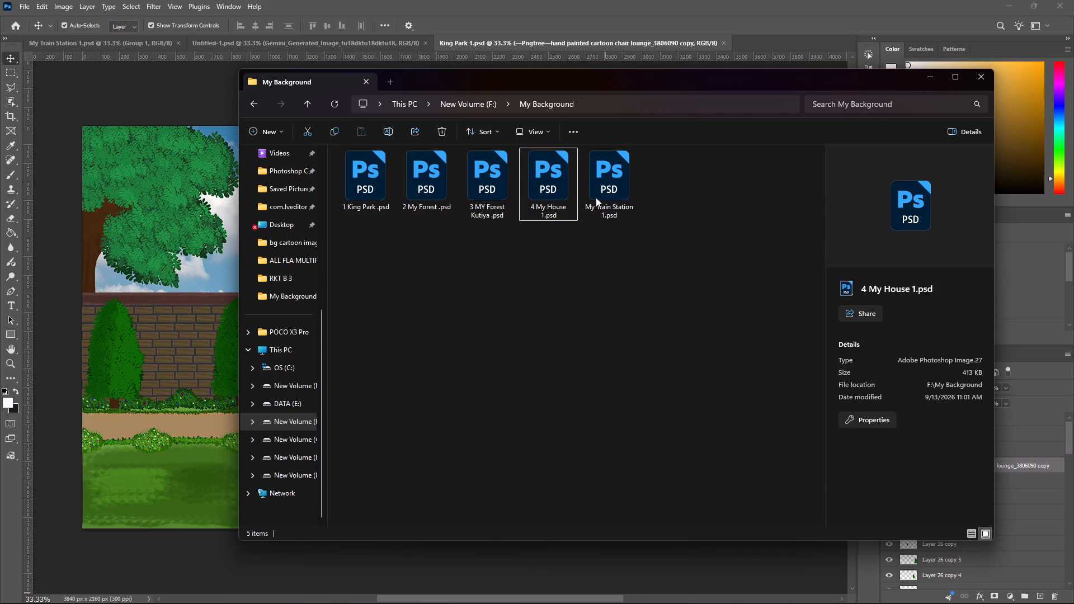
Rename My Train Station 1.psd as "5 My Train Station 1.psd" by adding the number 5 in front.
{"action": "left_click", "coordinate": [596, 195]}
{"action": "right_click", "coordinate": [596, 195]}
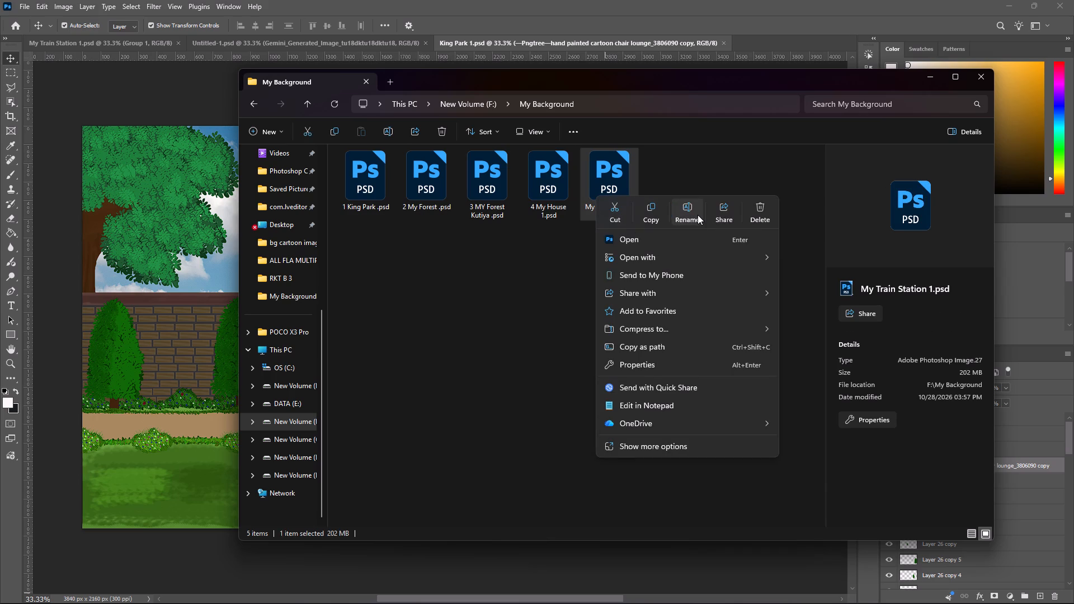
{"action": "left_click", "coordinate": [693, 214]}
{"action": "left_click", "coordinate": [585, 205]}
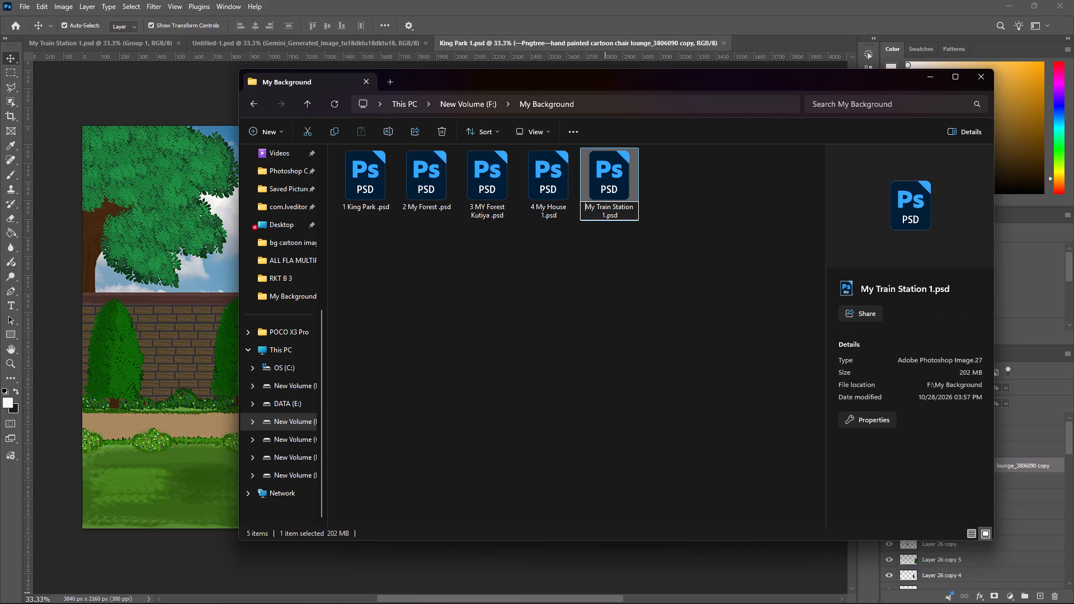
{"action": "type", "text": "5"}
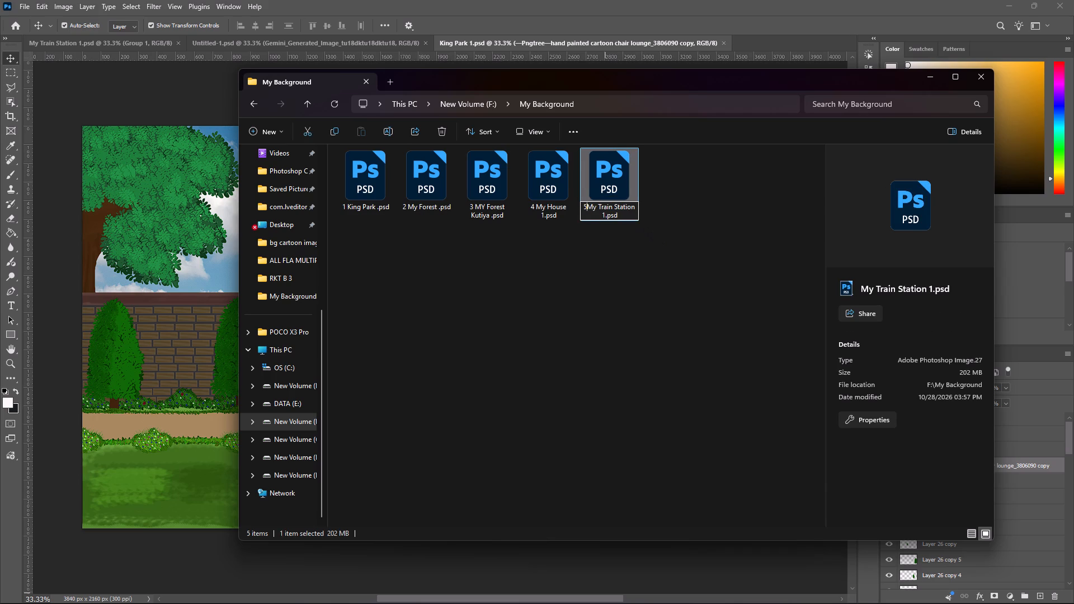
{"action": "key", "text": "space"}
{"action": "left_click", "coordinate": [656, 242]}
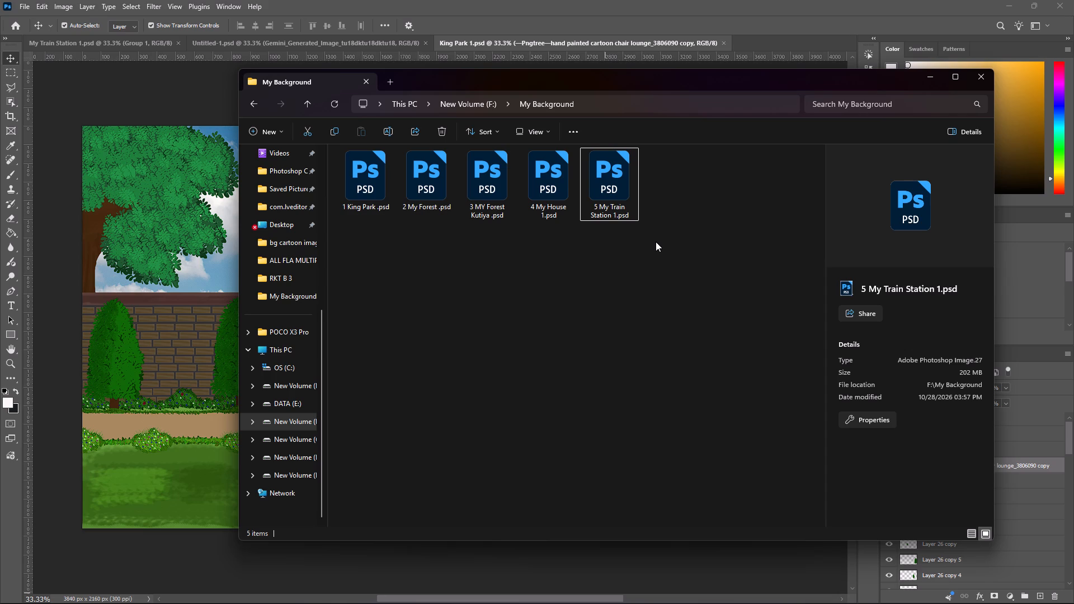
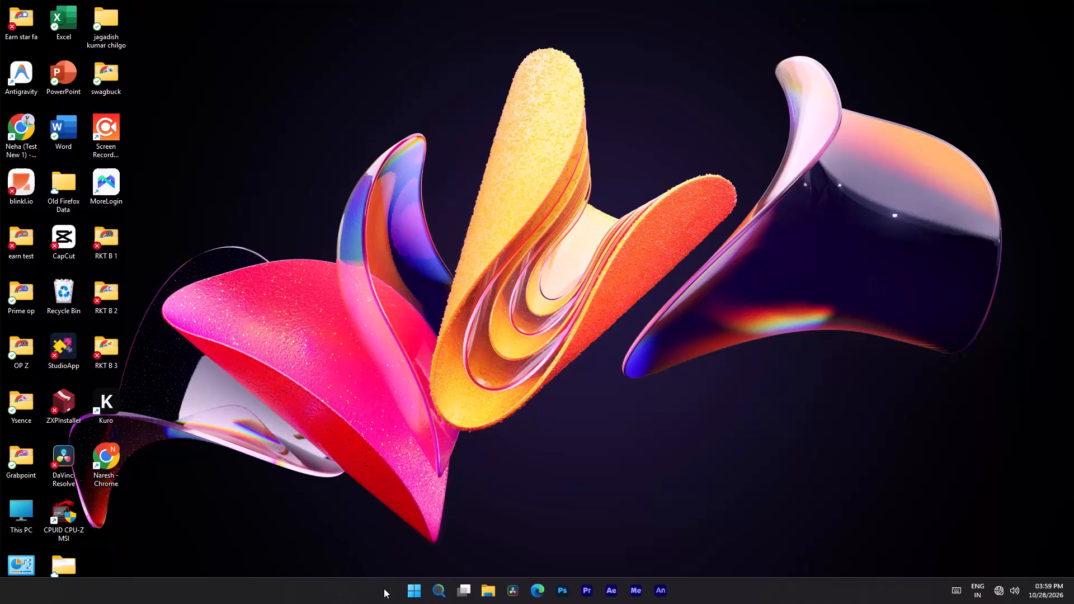
Bring up the Windows power options for shutting down the computer.
{"action": "left_click", "coordinate": [413, 585]}
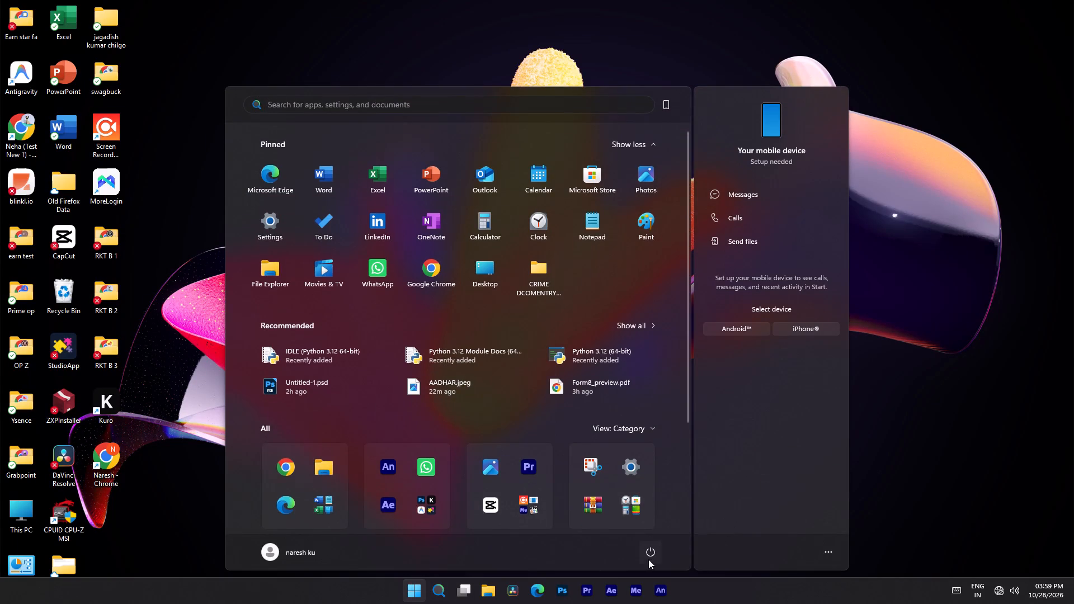
{"action": "left_click", "coordinate": [653, 551]}
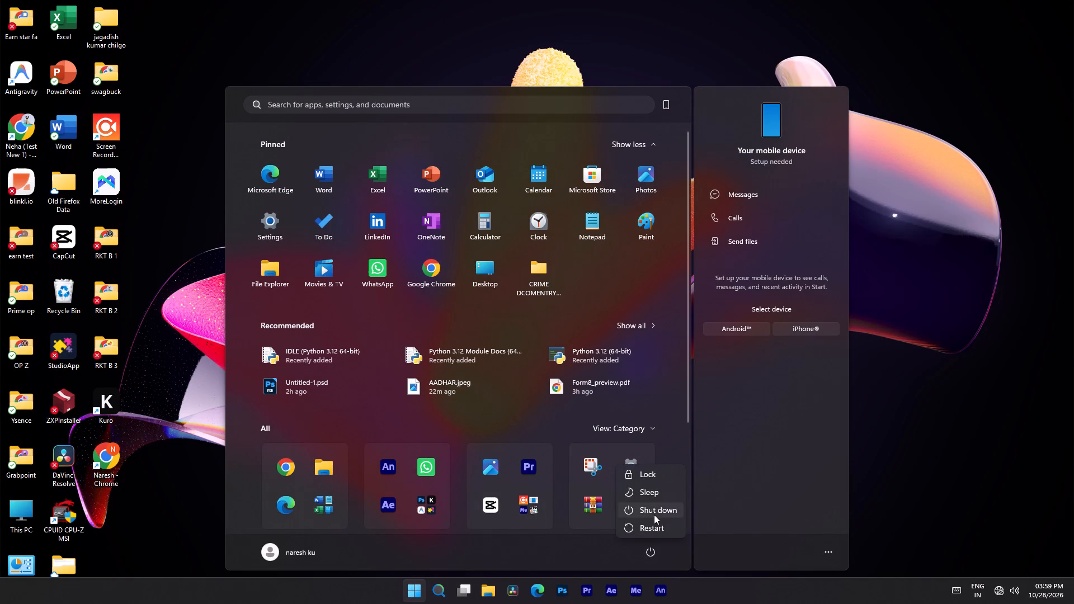